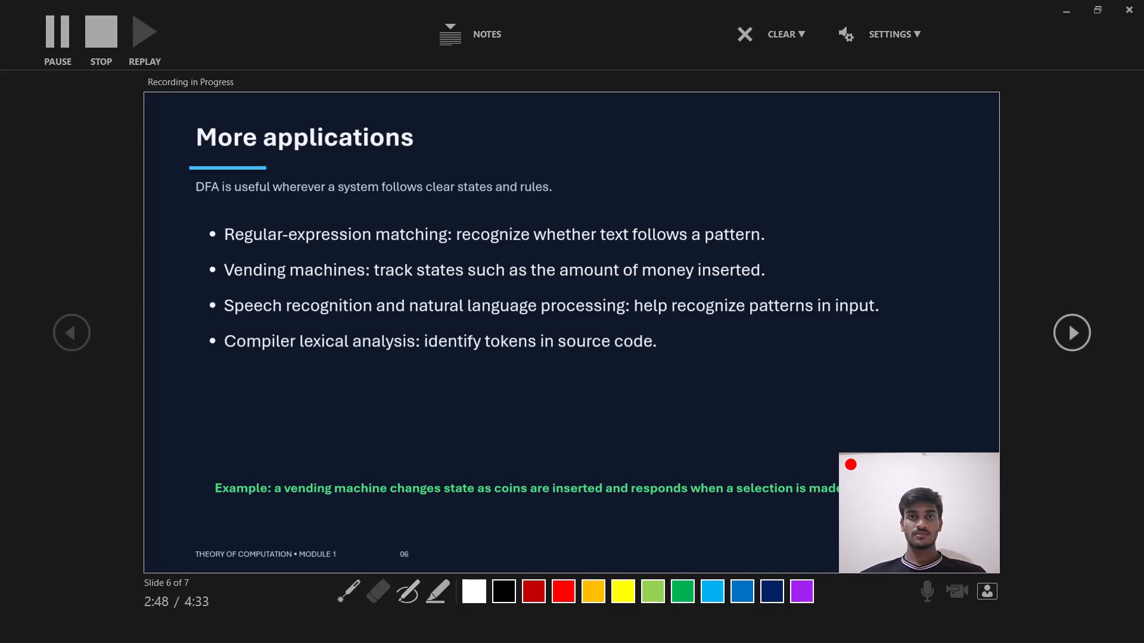
# Stop the recording in progress and clear the recordings on all slides.
pyautogui.click(763, 39)
pyautogui.click(759, 102)
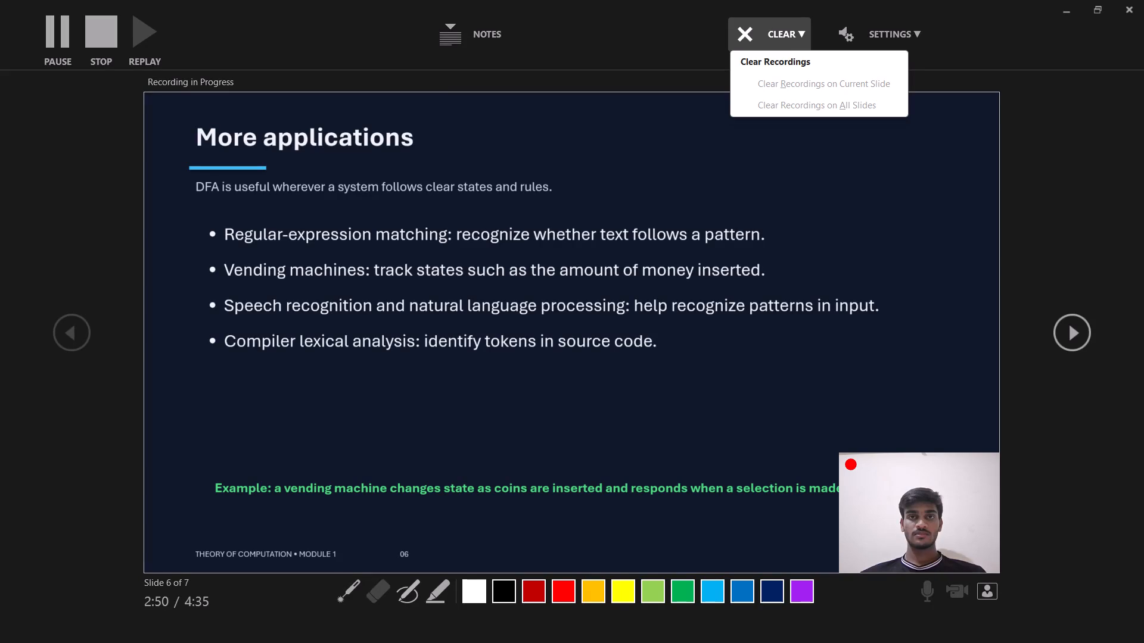
pyautogui.click(116, 20)
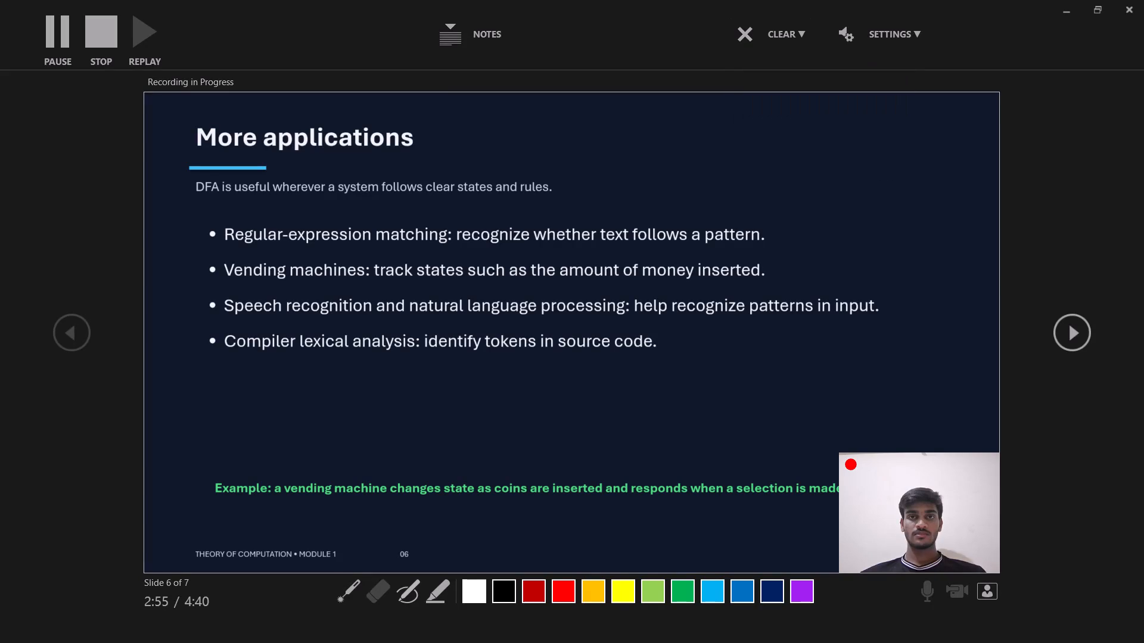
pyautogui.click(92, 33)
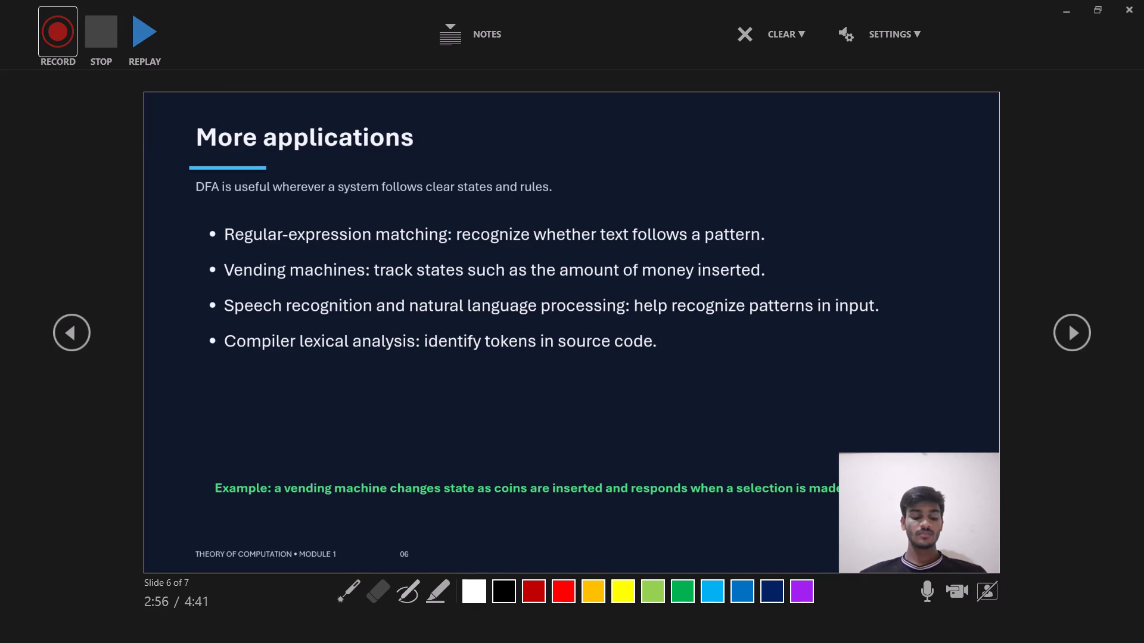
pyautogui.click(745, 30)
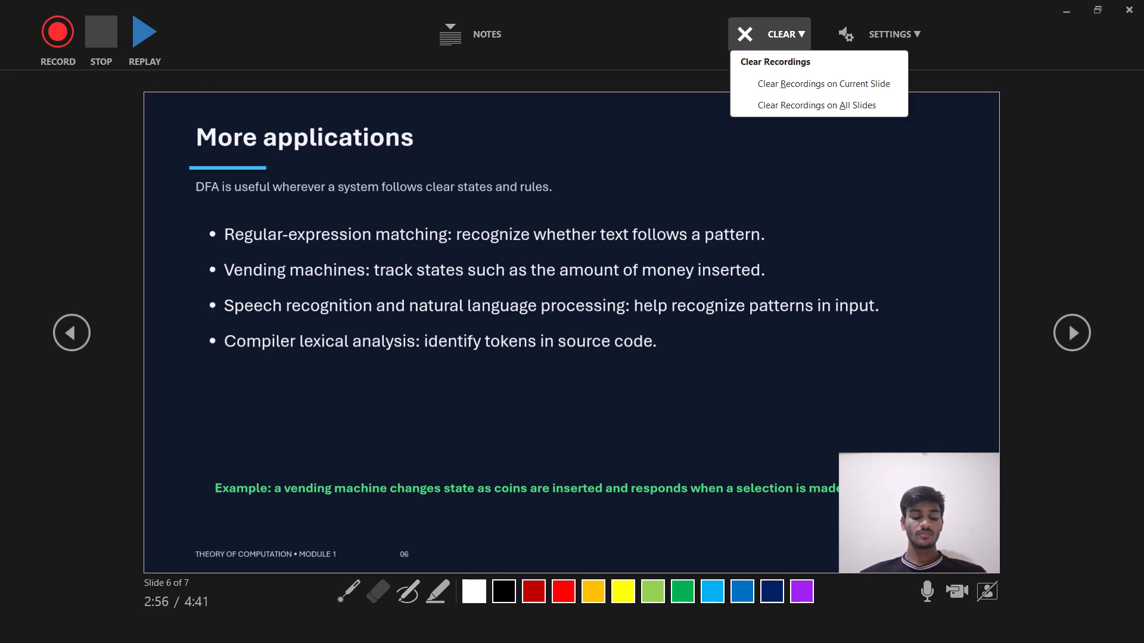
pyautogui.click(786, 99)
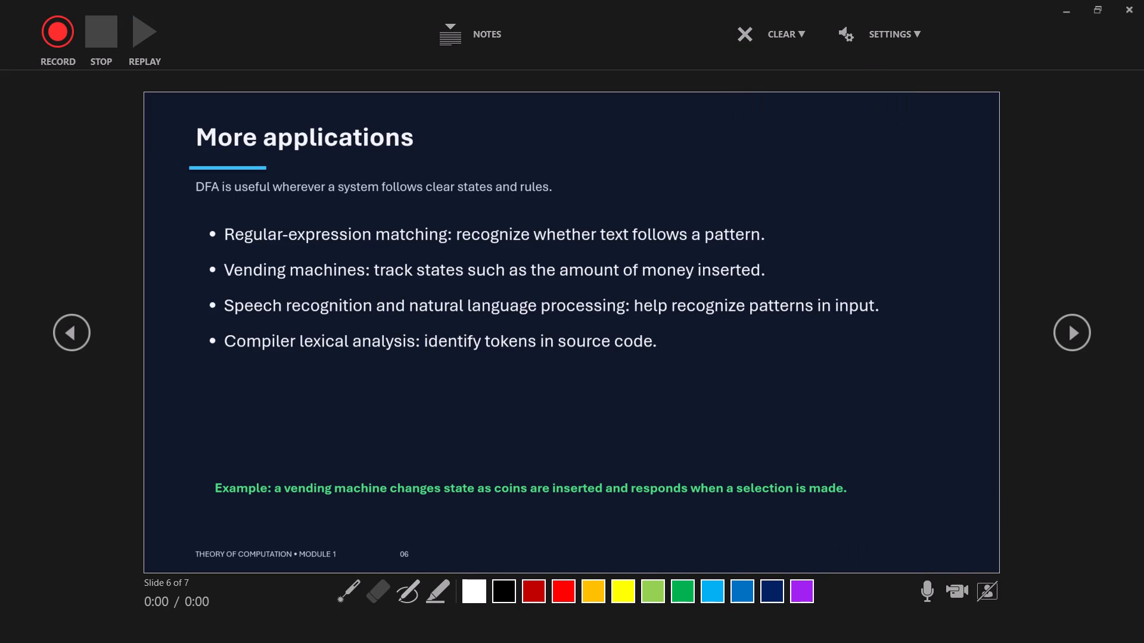
# Return to slide 1, the title slide "Real-Life Applications of DFA".
pyautogui.tripleClick(74, 326)
pyautogui.tripleClick(74, 326)
pyautogui.tripleClick(74, 326)
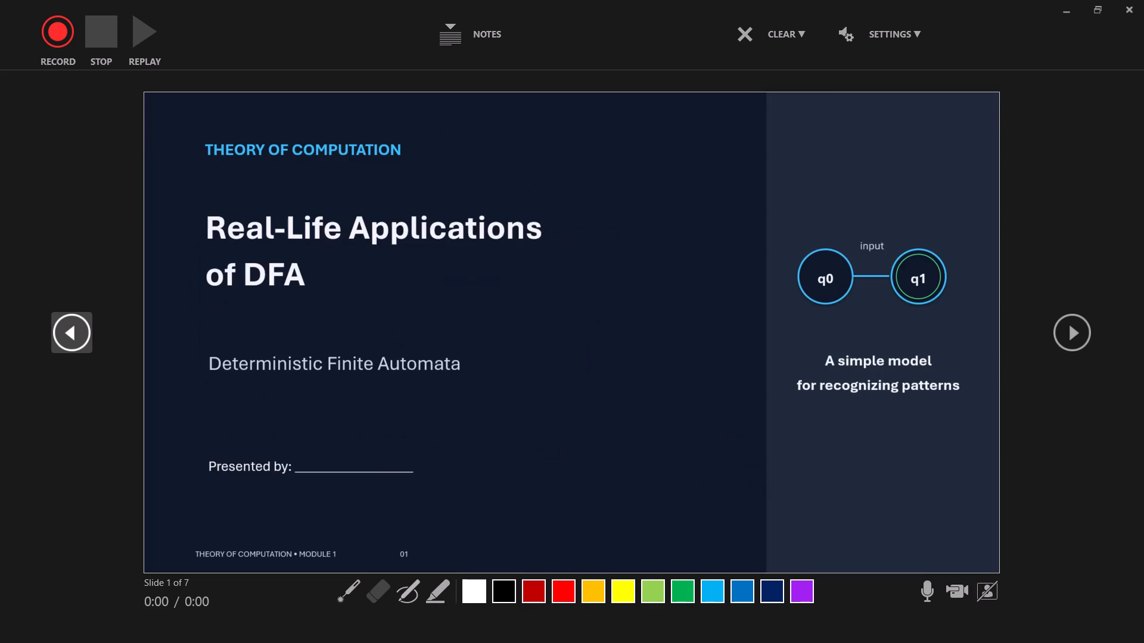
pyautogui.click(74, 326)
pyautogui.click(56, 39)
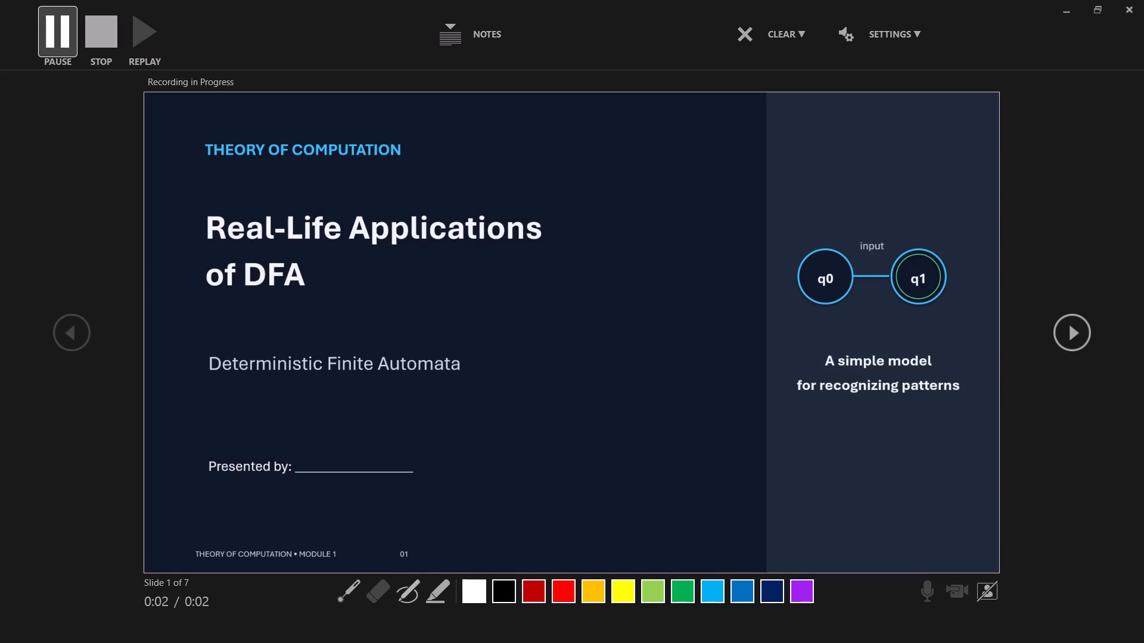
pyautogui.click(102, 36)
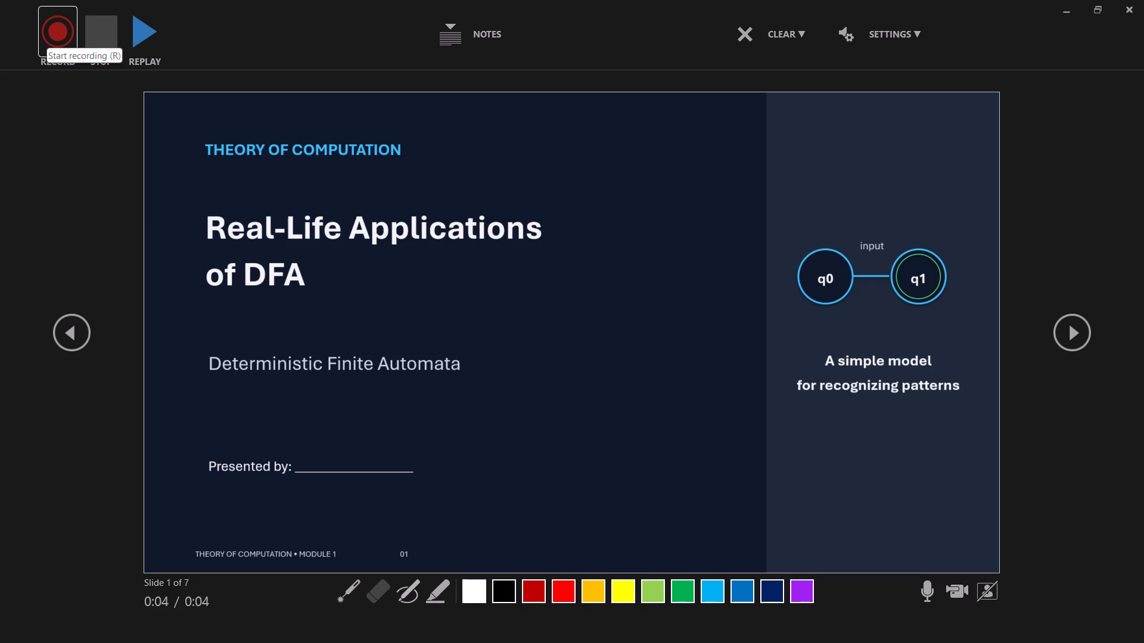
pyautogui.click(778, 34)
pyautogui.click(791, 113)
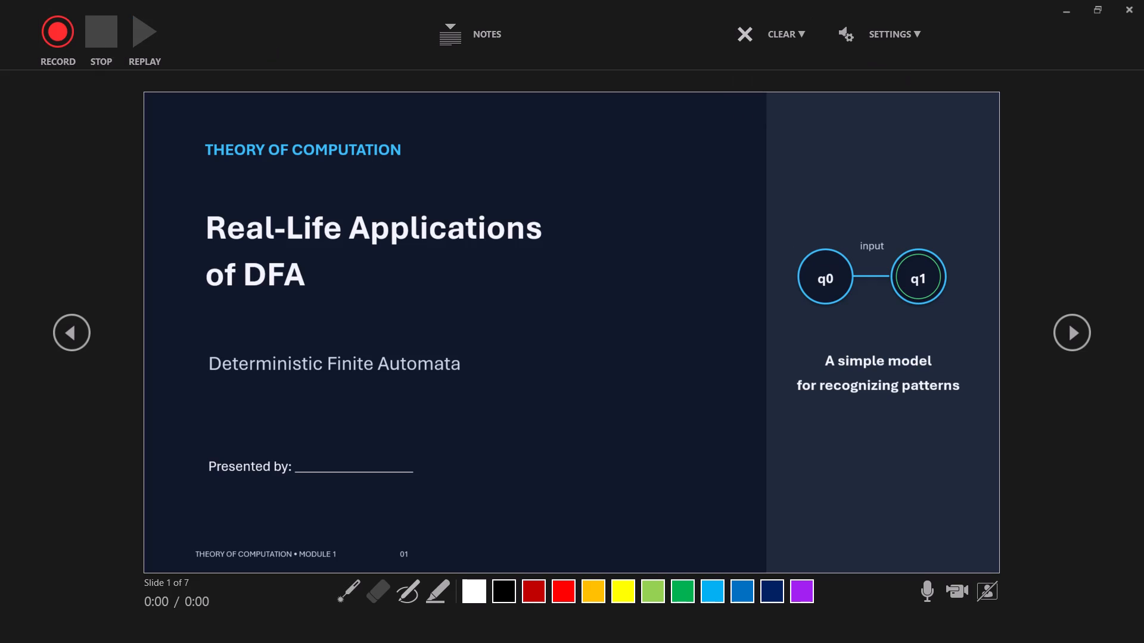
# Turn on the camera preview for recording slide 1.
pyautogui.click(956, 583)
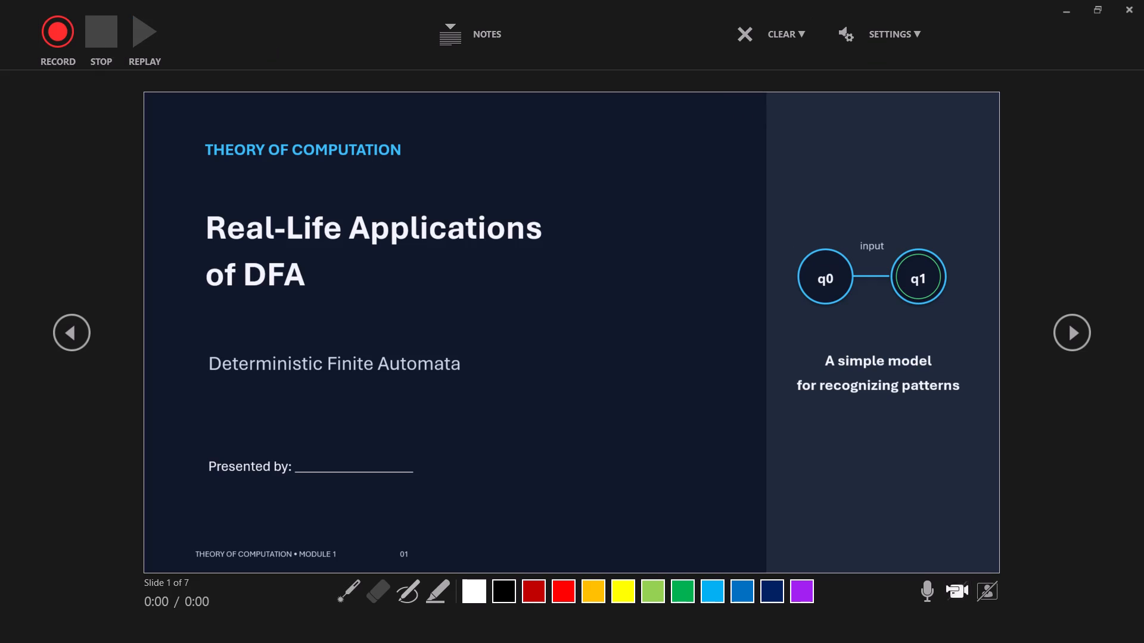
pyautogui.click(956, 583)
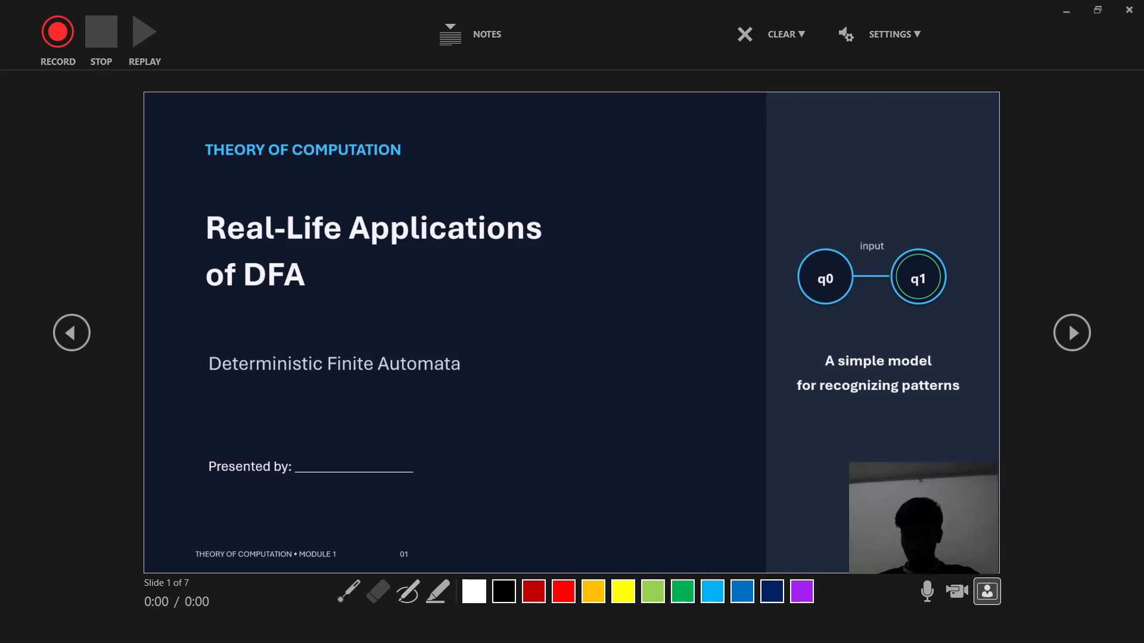
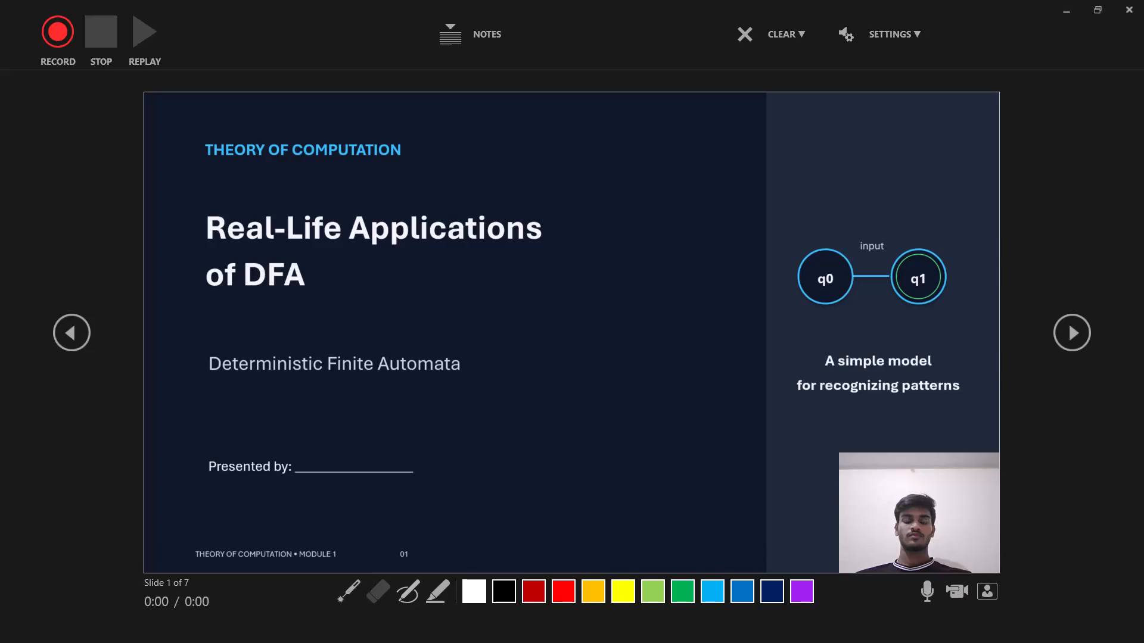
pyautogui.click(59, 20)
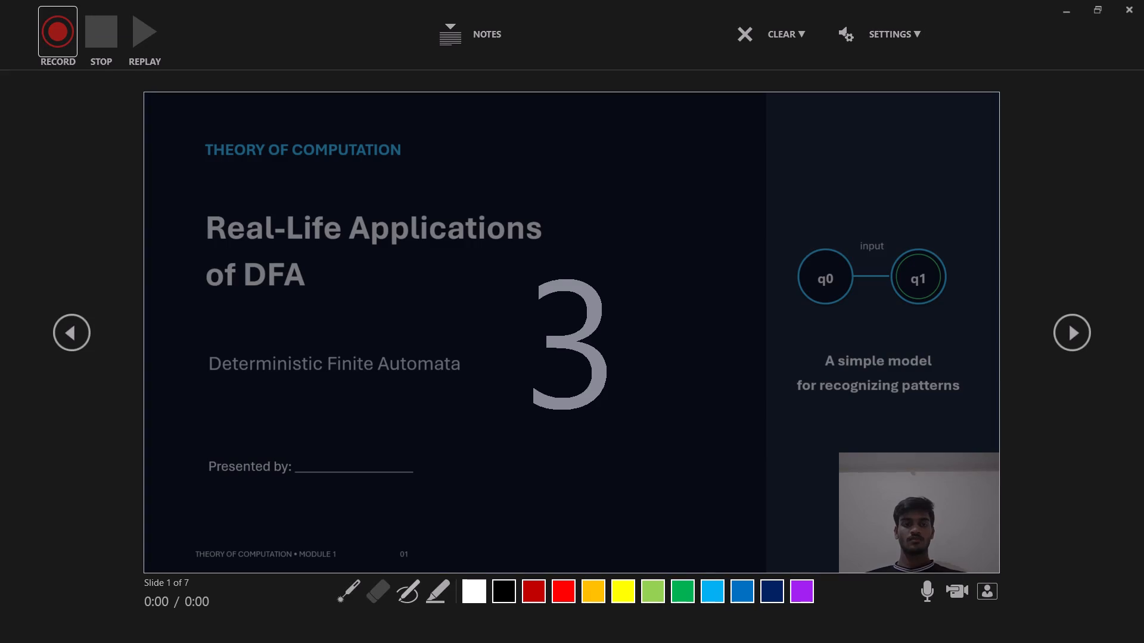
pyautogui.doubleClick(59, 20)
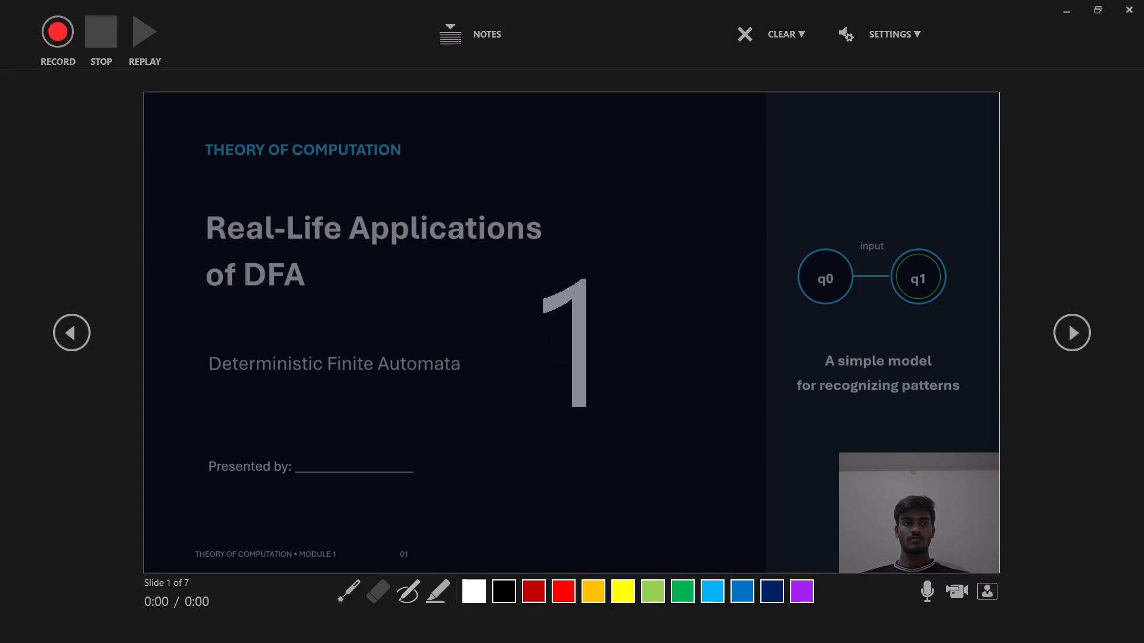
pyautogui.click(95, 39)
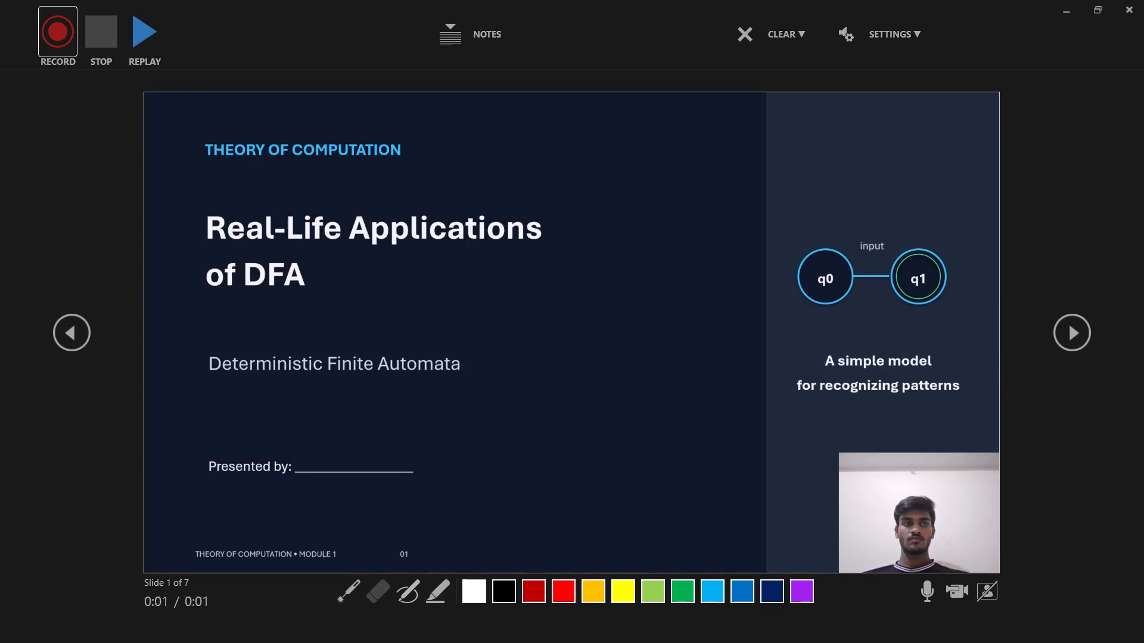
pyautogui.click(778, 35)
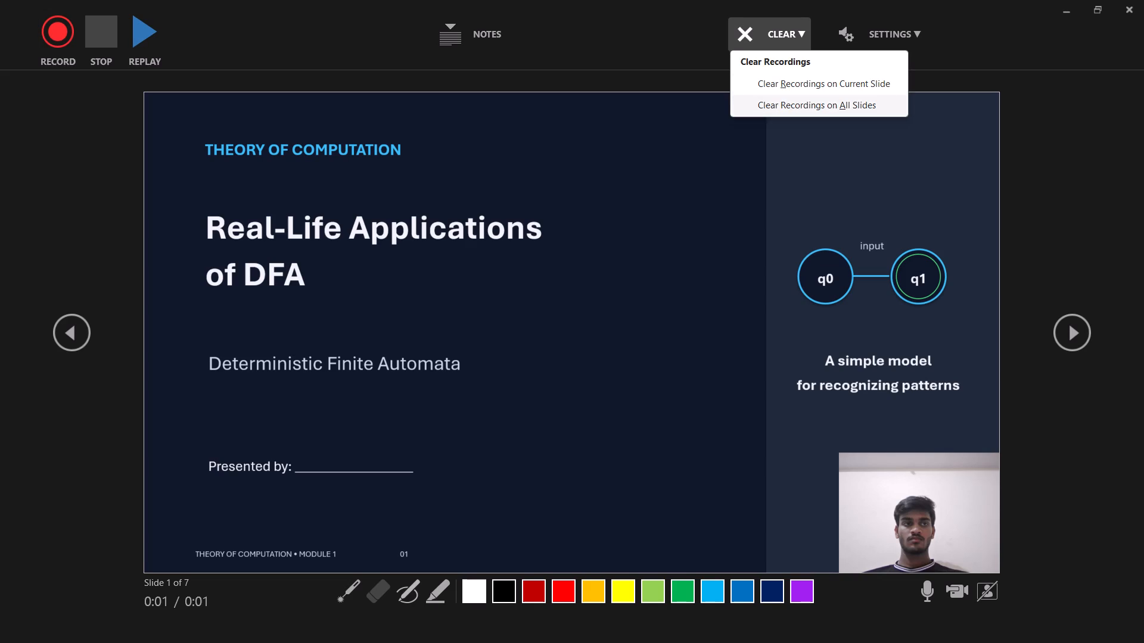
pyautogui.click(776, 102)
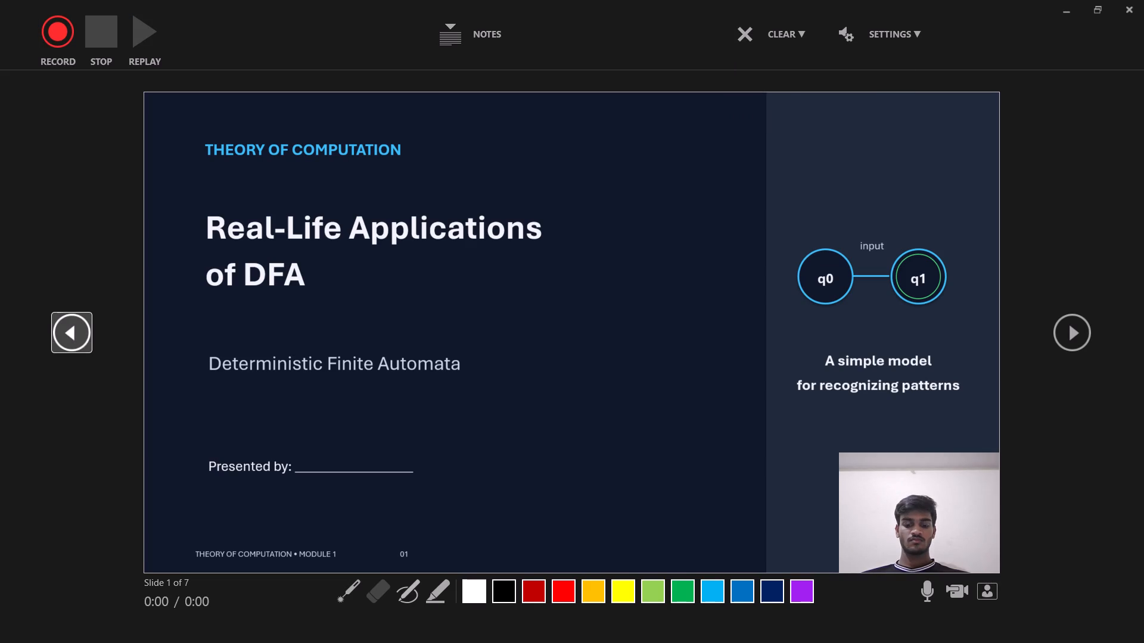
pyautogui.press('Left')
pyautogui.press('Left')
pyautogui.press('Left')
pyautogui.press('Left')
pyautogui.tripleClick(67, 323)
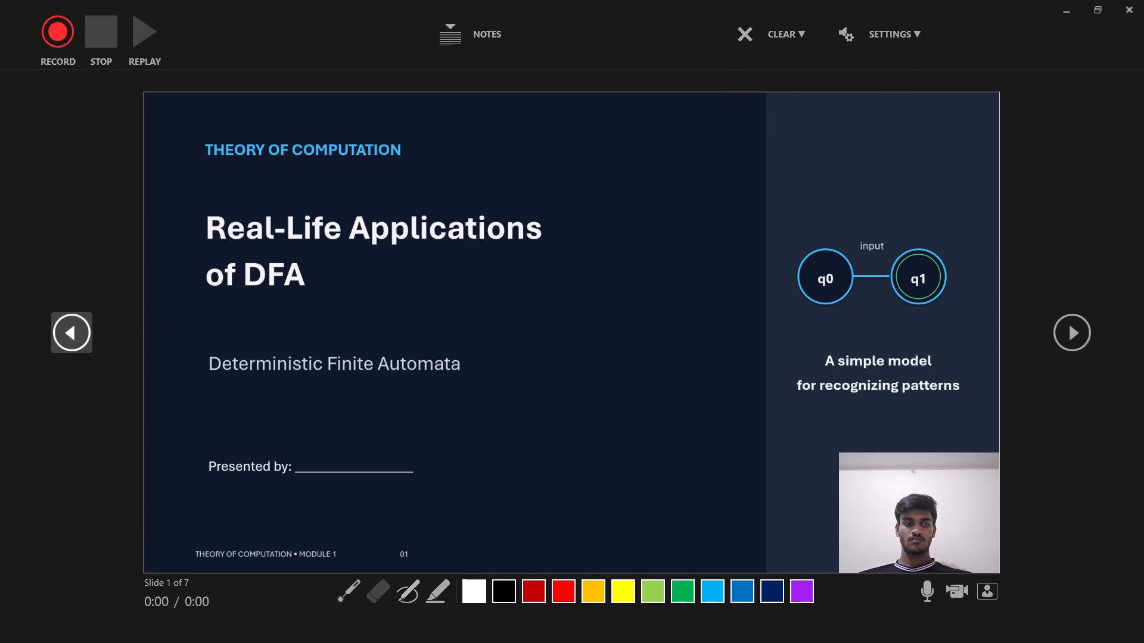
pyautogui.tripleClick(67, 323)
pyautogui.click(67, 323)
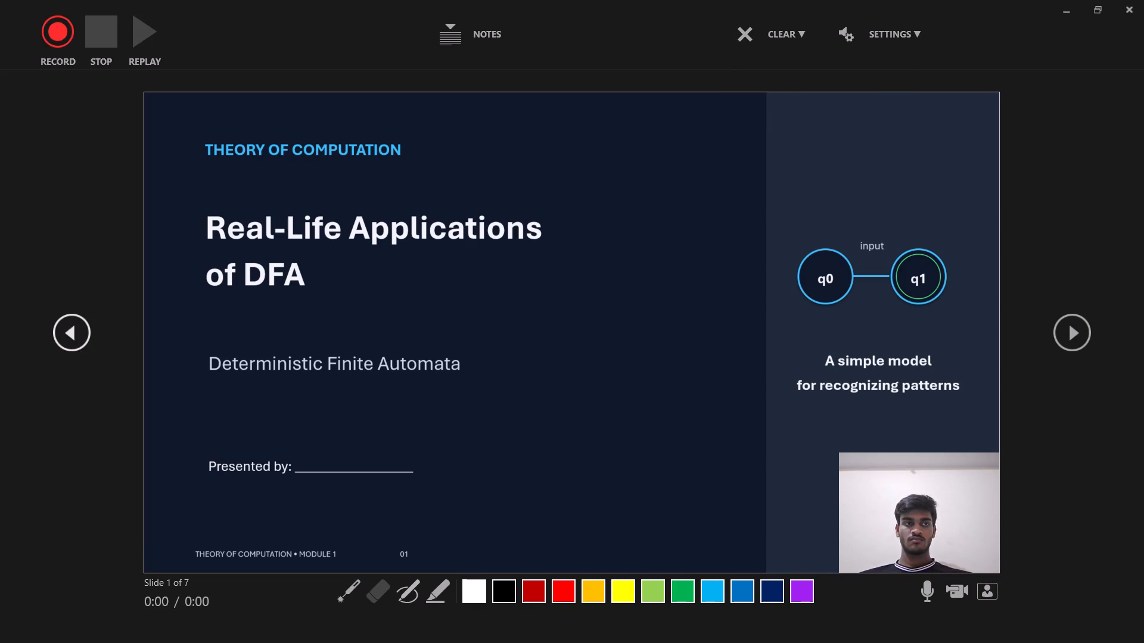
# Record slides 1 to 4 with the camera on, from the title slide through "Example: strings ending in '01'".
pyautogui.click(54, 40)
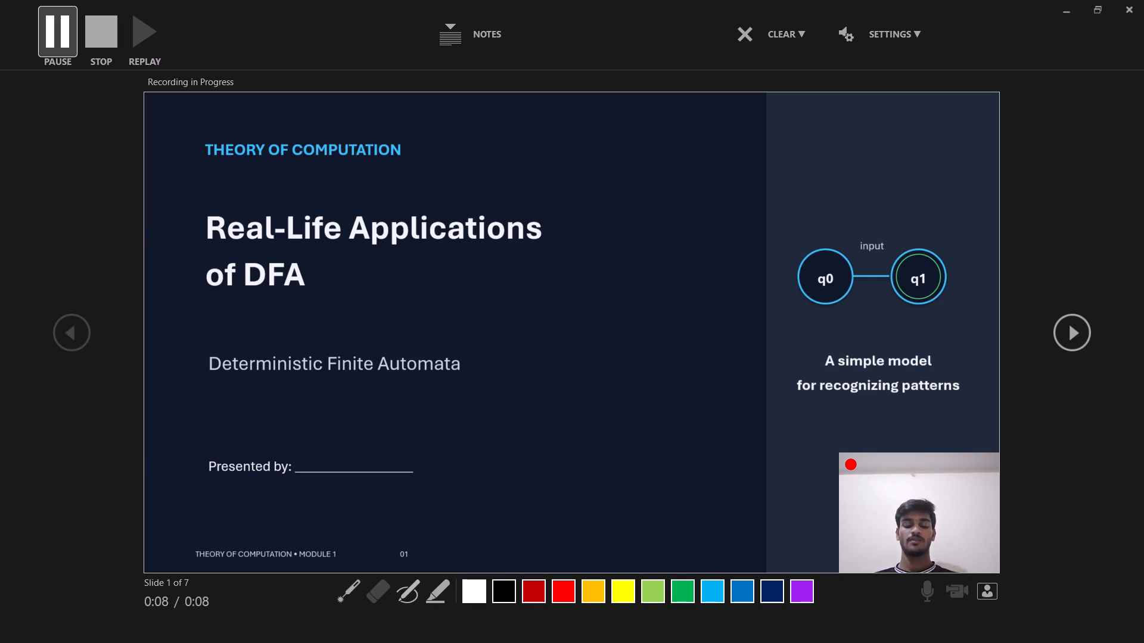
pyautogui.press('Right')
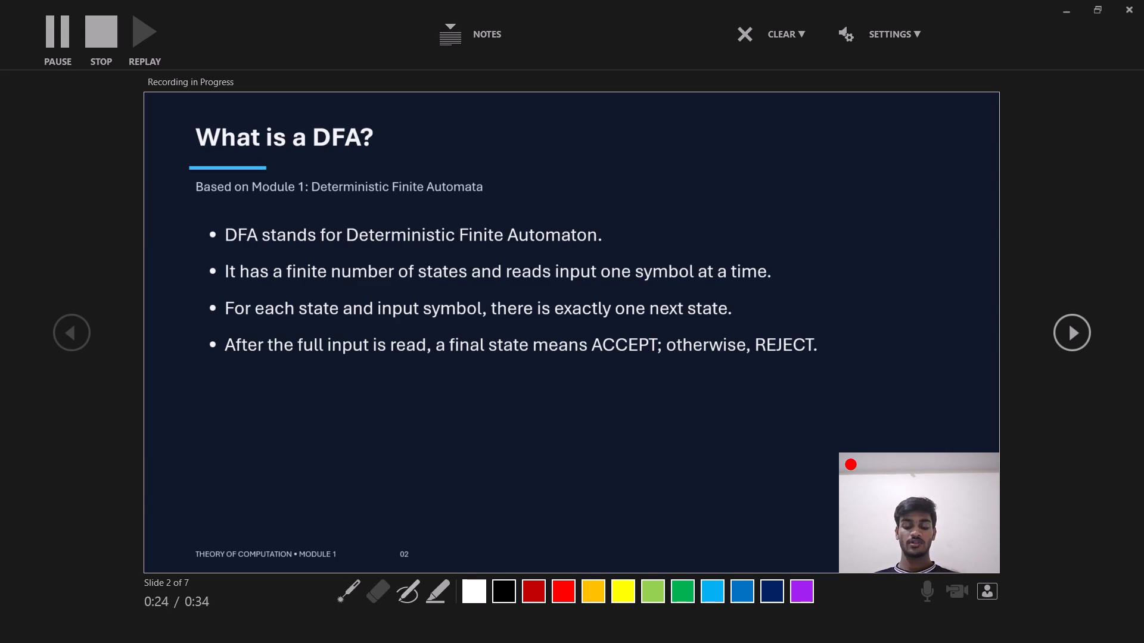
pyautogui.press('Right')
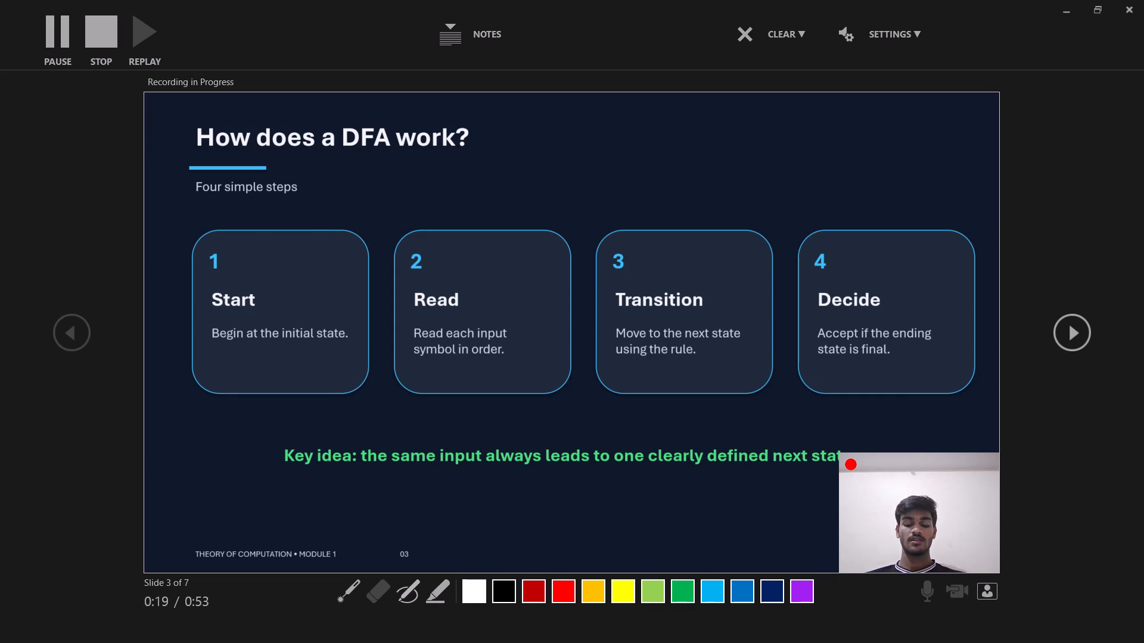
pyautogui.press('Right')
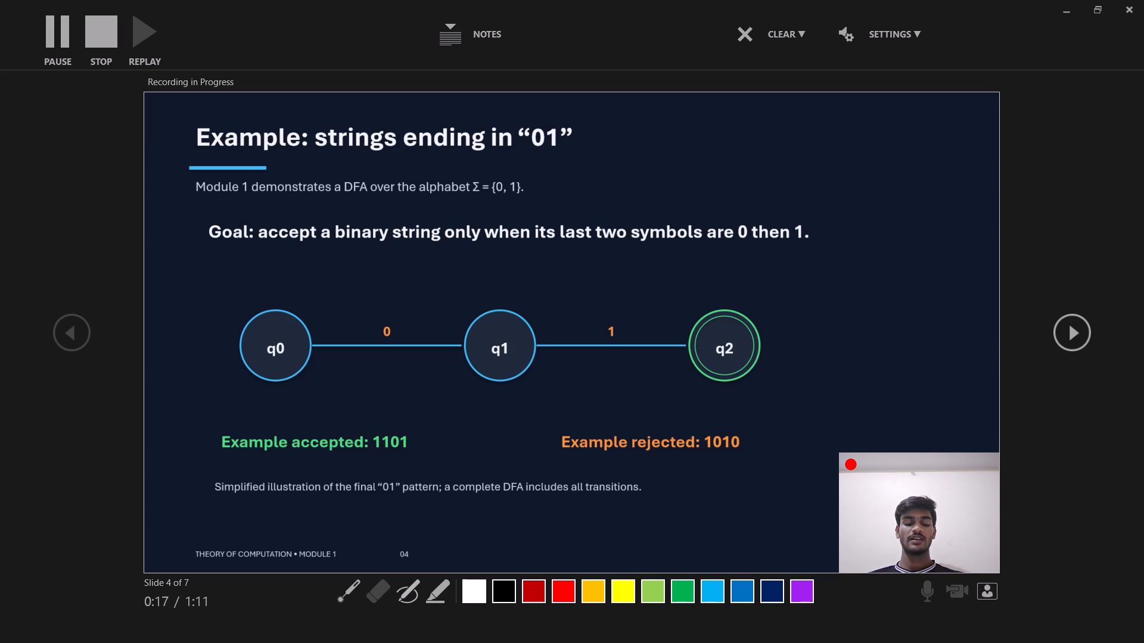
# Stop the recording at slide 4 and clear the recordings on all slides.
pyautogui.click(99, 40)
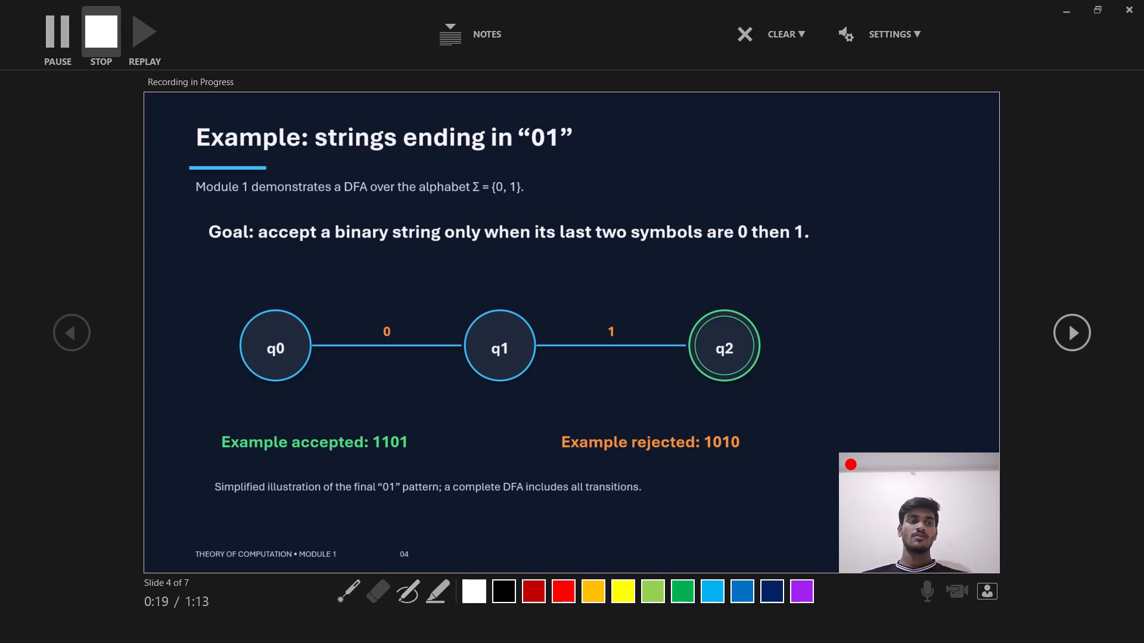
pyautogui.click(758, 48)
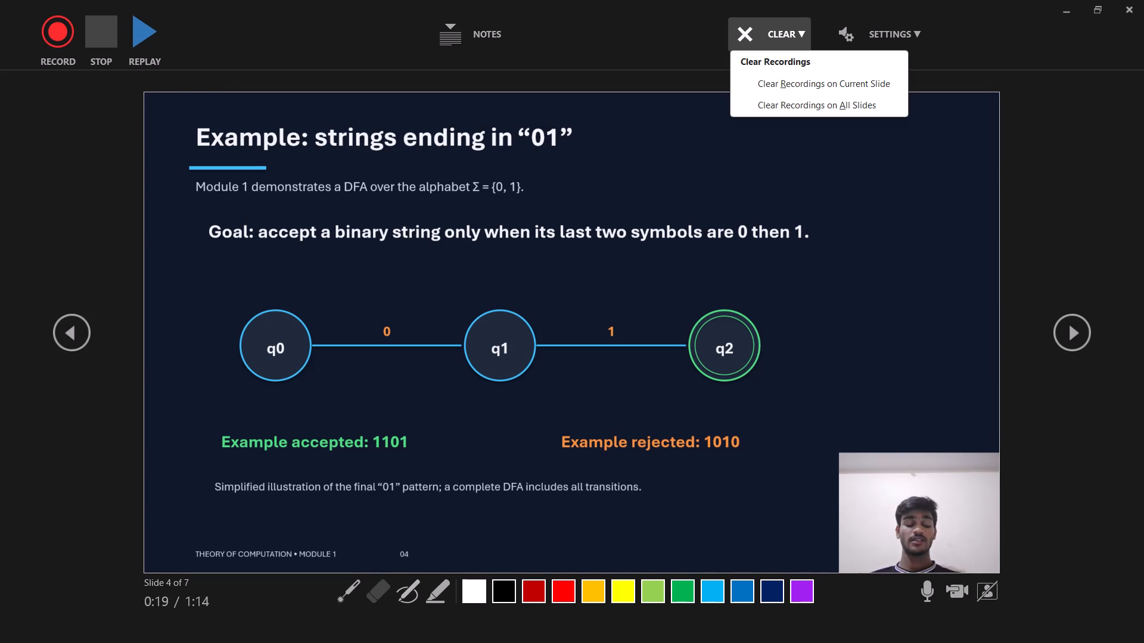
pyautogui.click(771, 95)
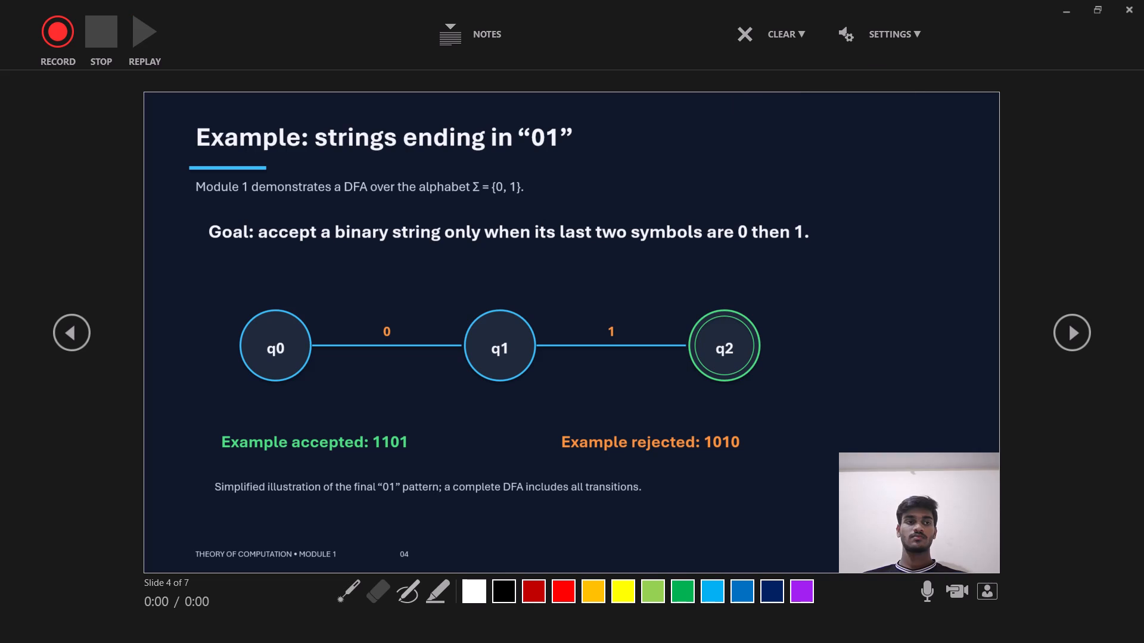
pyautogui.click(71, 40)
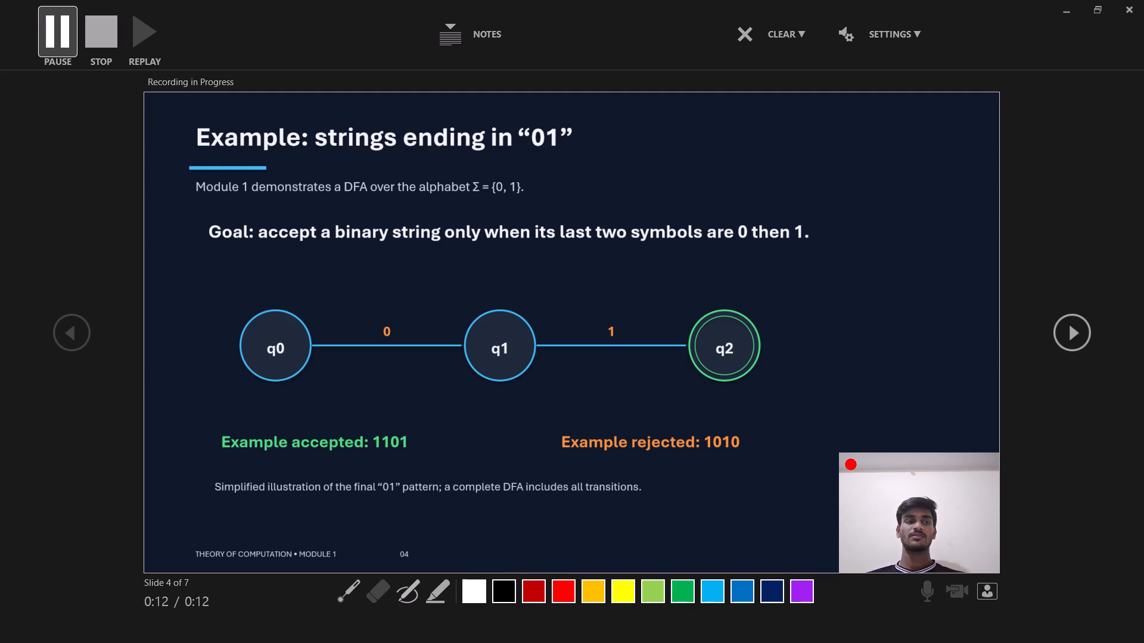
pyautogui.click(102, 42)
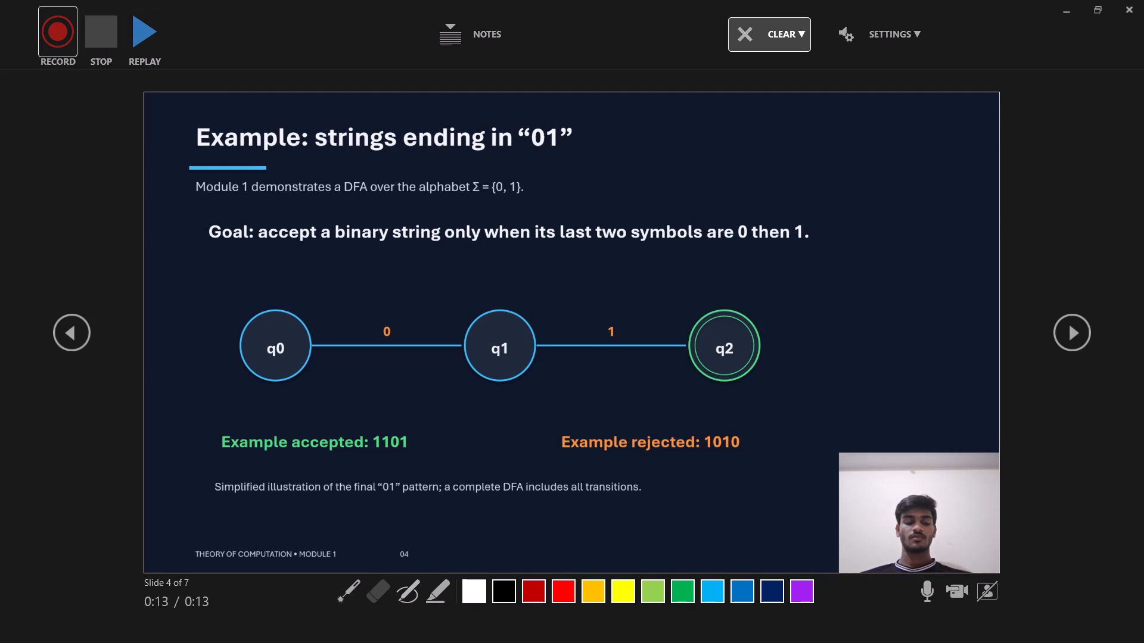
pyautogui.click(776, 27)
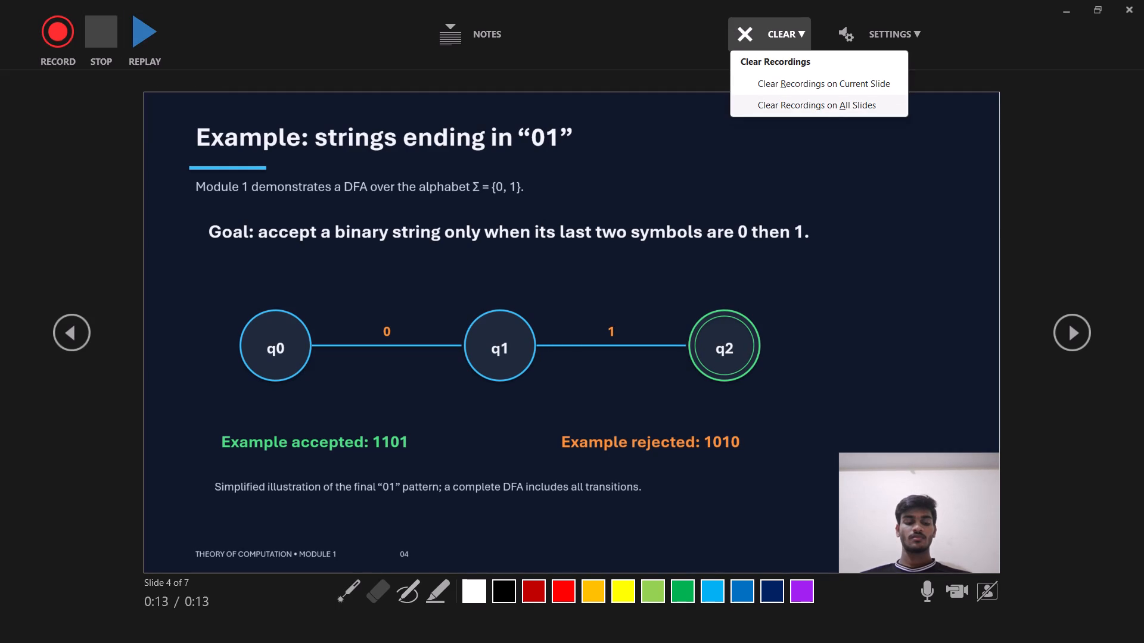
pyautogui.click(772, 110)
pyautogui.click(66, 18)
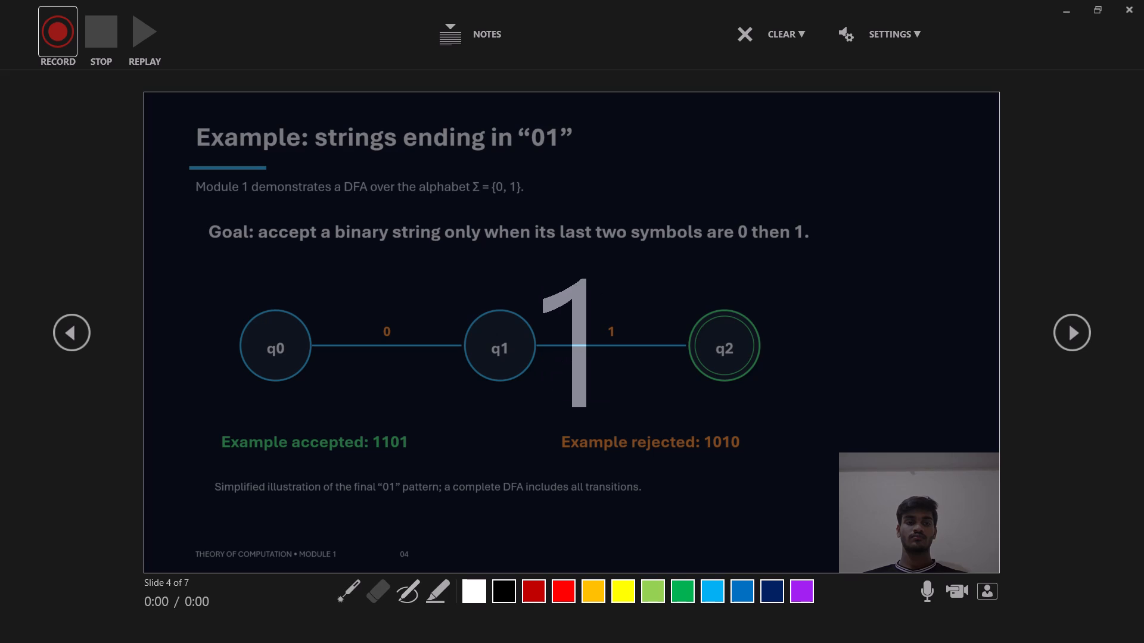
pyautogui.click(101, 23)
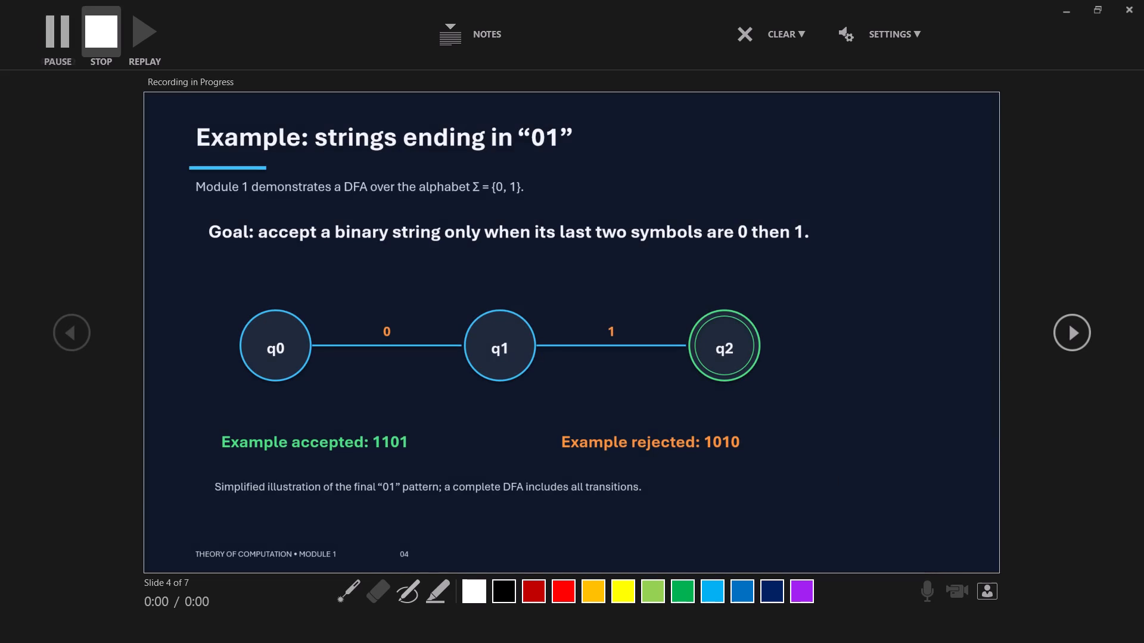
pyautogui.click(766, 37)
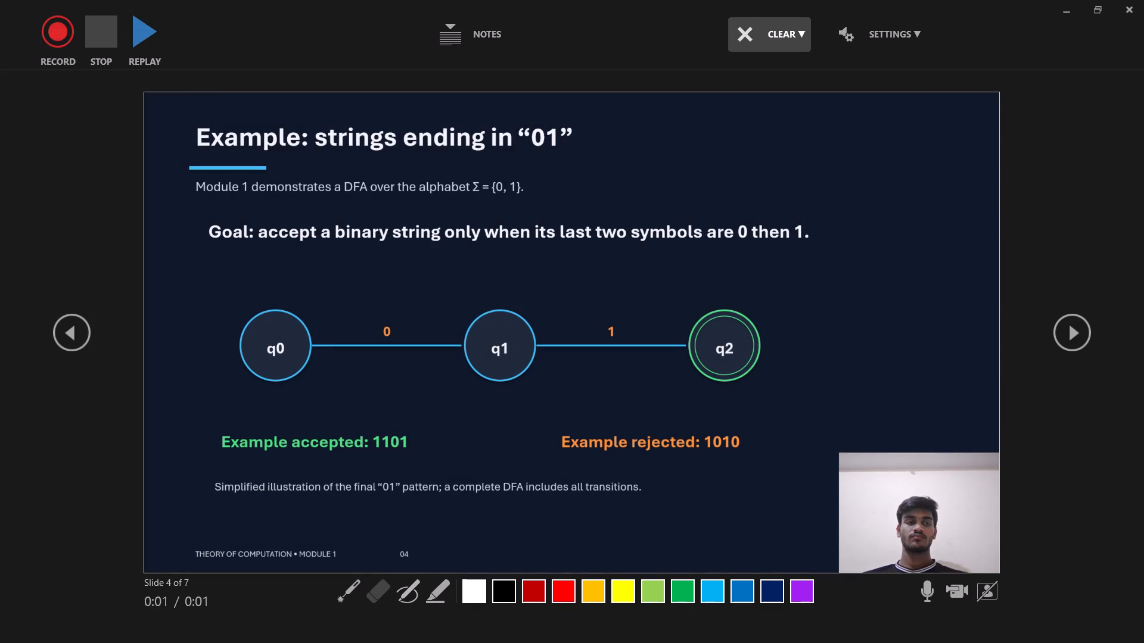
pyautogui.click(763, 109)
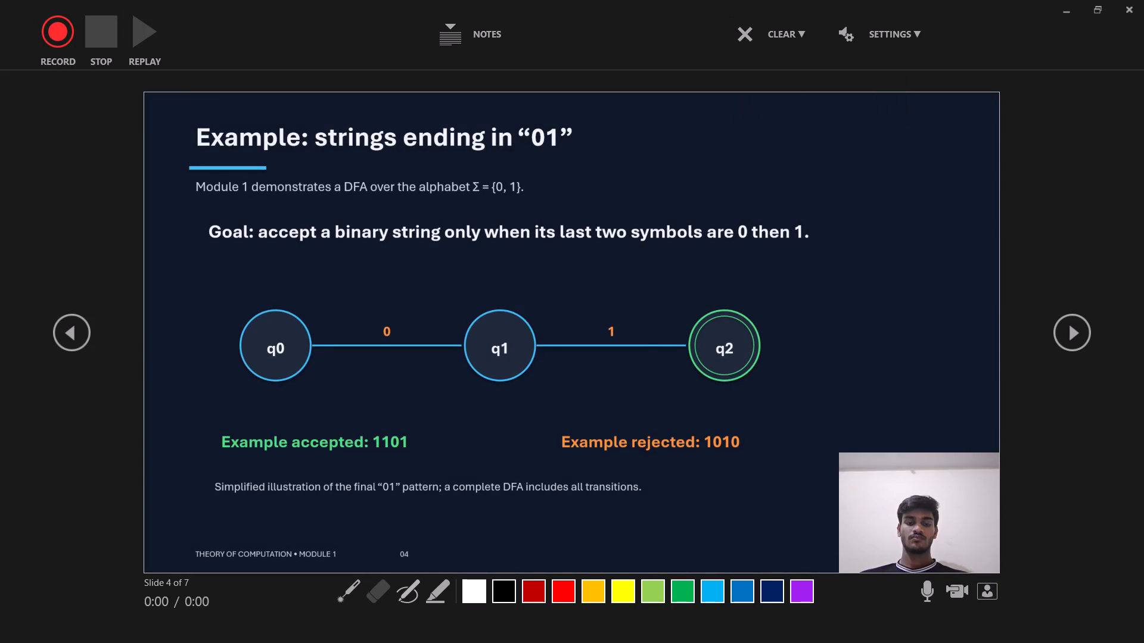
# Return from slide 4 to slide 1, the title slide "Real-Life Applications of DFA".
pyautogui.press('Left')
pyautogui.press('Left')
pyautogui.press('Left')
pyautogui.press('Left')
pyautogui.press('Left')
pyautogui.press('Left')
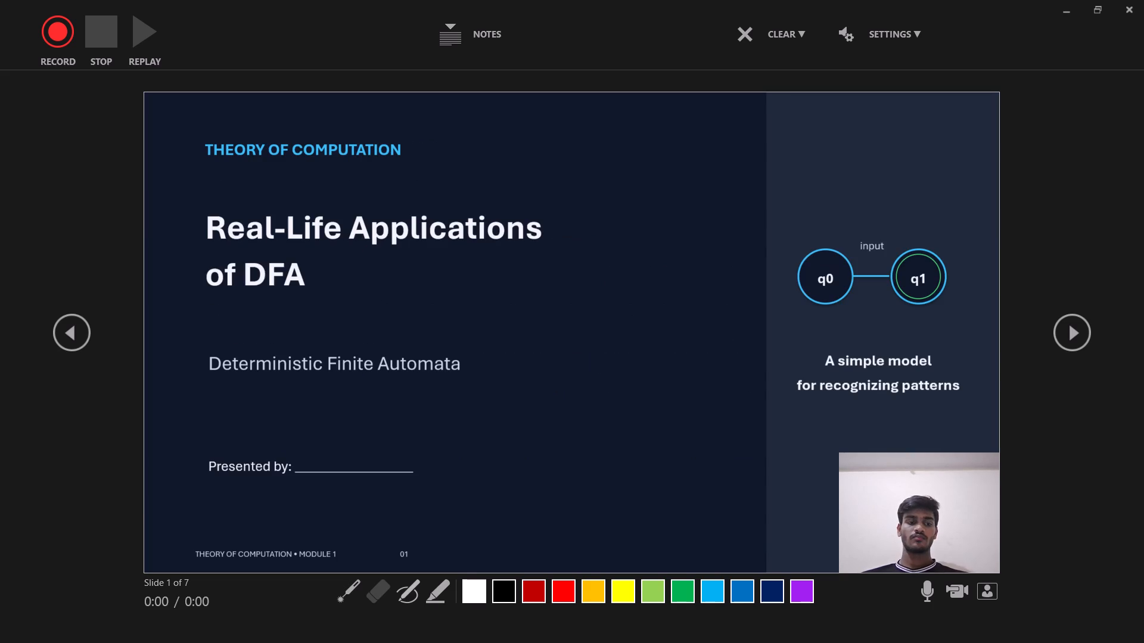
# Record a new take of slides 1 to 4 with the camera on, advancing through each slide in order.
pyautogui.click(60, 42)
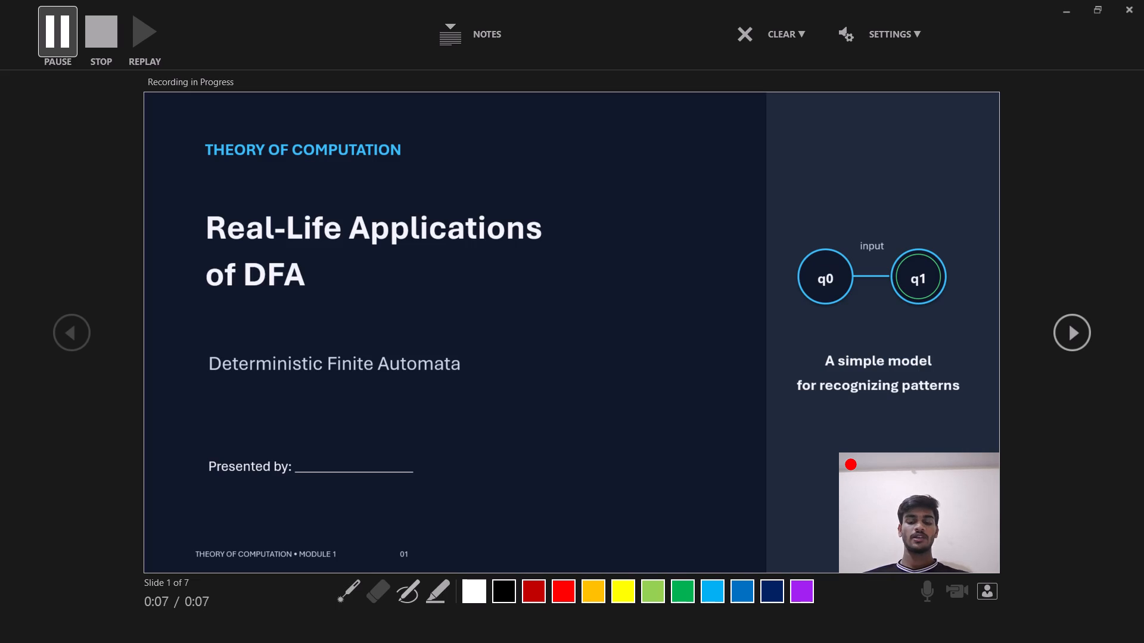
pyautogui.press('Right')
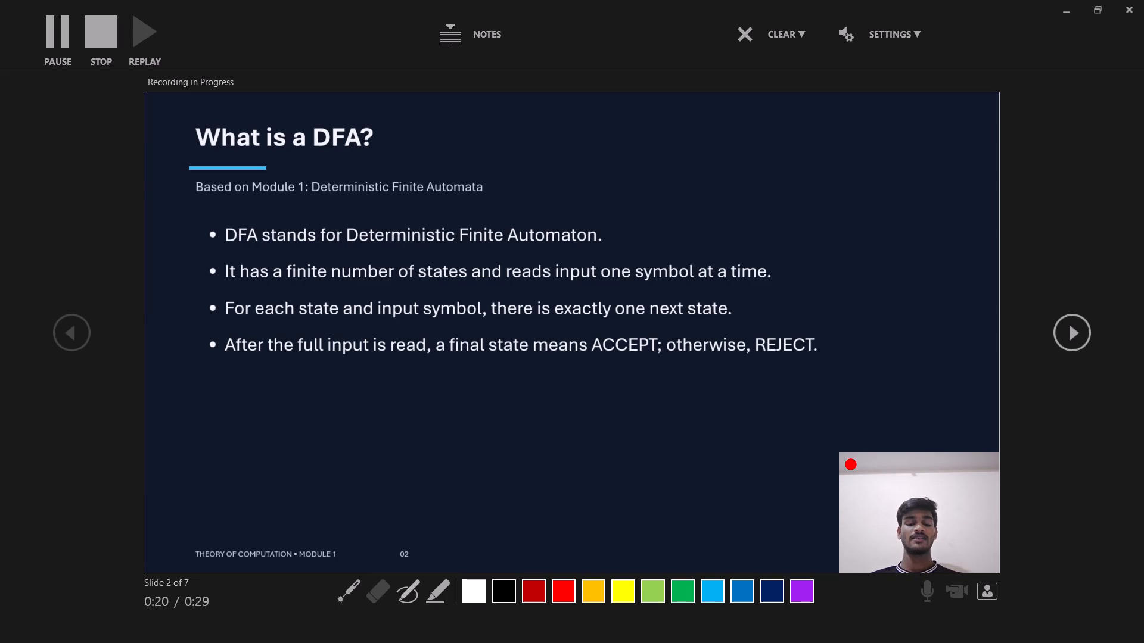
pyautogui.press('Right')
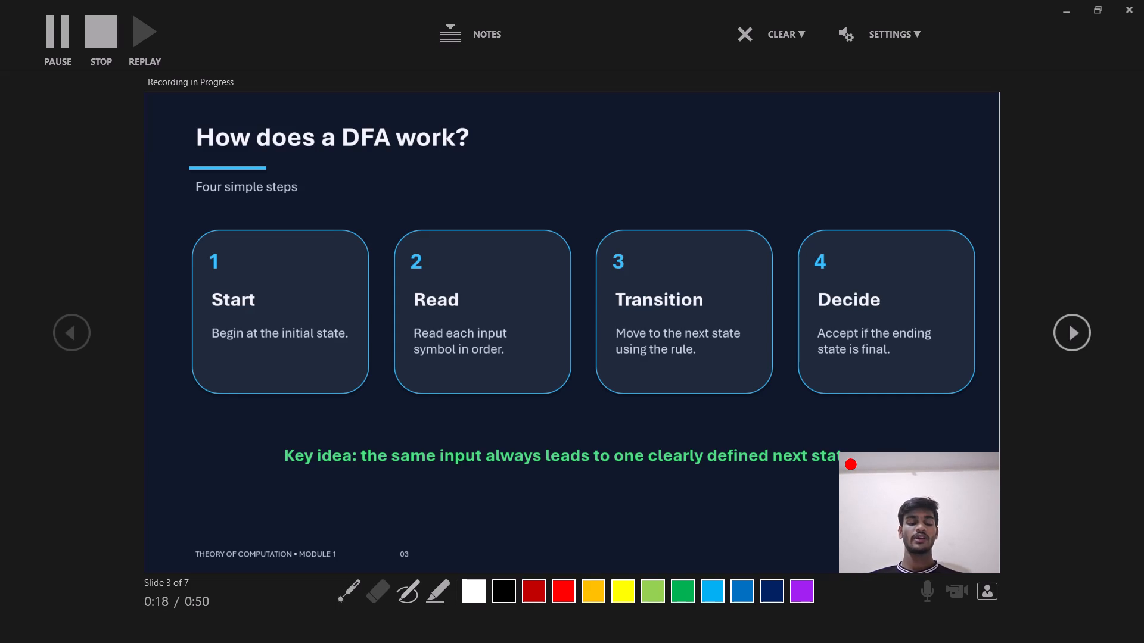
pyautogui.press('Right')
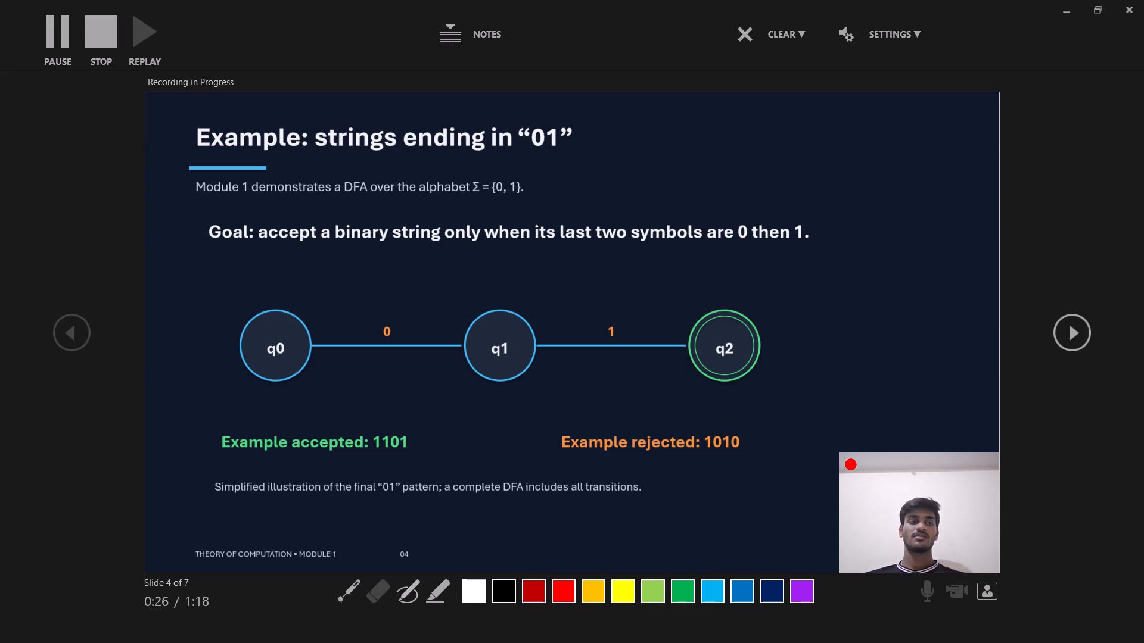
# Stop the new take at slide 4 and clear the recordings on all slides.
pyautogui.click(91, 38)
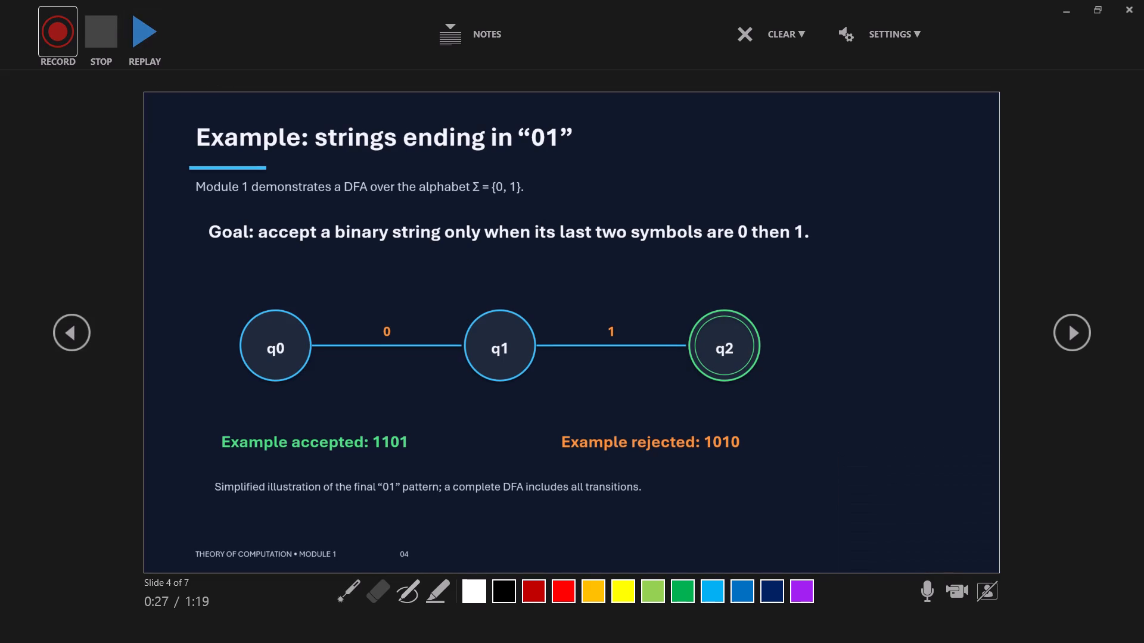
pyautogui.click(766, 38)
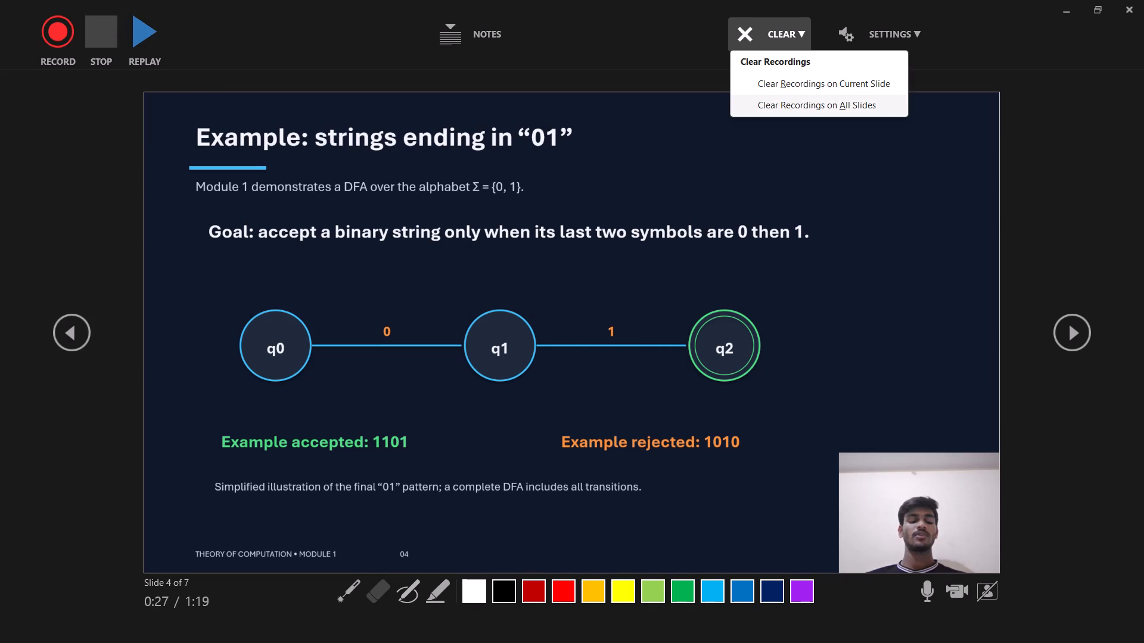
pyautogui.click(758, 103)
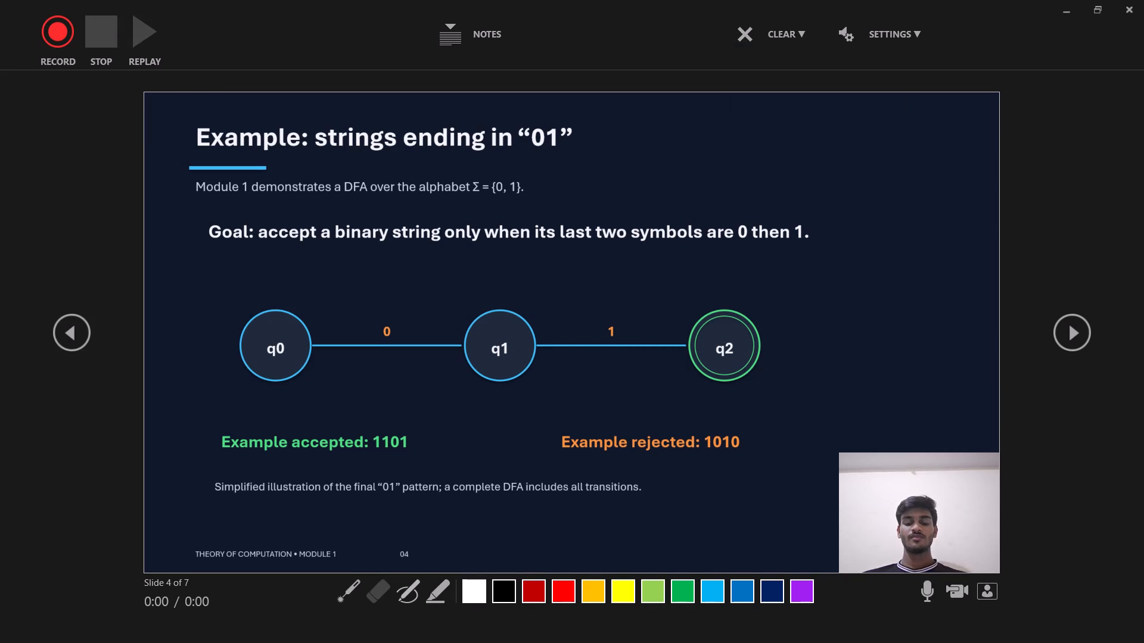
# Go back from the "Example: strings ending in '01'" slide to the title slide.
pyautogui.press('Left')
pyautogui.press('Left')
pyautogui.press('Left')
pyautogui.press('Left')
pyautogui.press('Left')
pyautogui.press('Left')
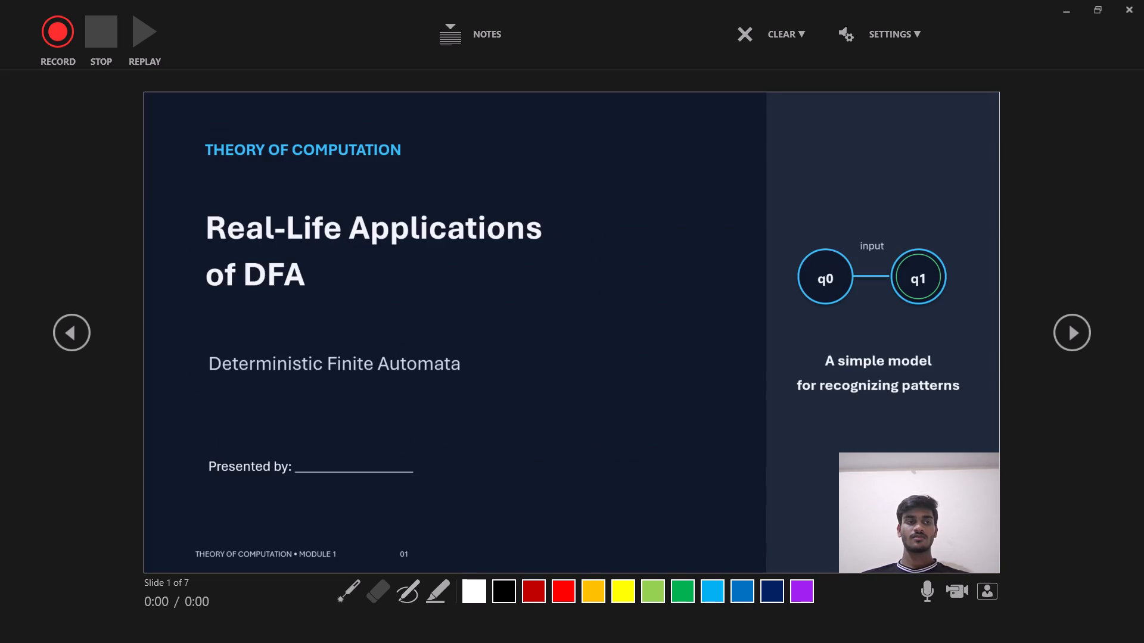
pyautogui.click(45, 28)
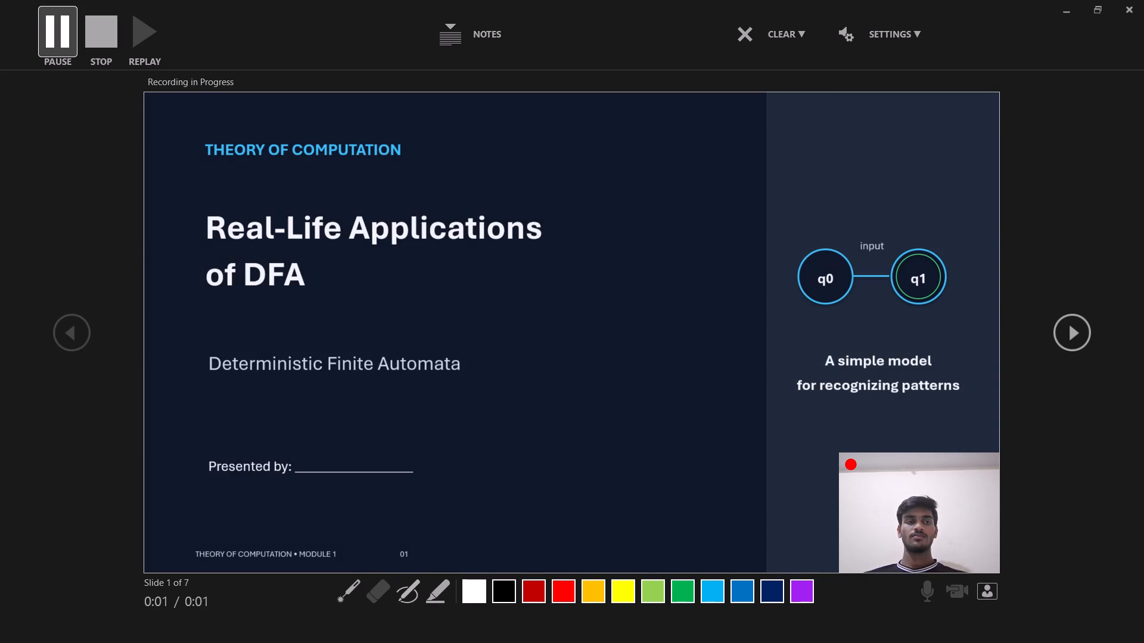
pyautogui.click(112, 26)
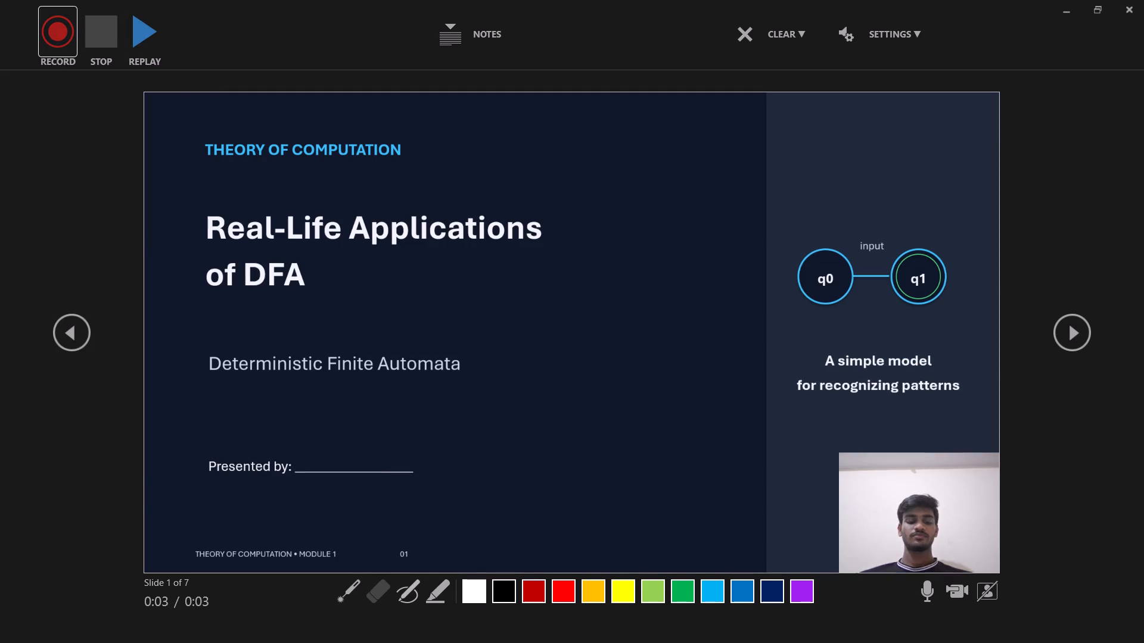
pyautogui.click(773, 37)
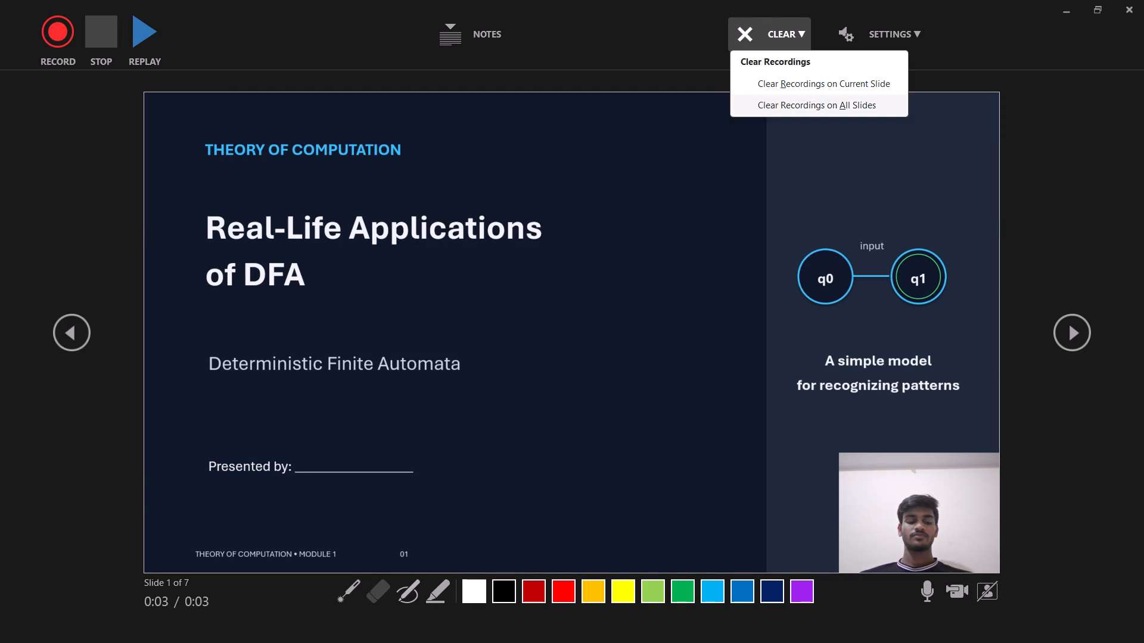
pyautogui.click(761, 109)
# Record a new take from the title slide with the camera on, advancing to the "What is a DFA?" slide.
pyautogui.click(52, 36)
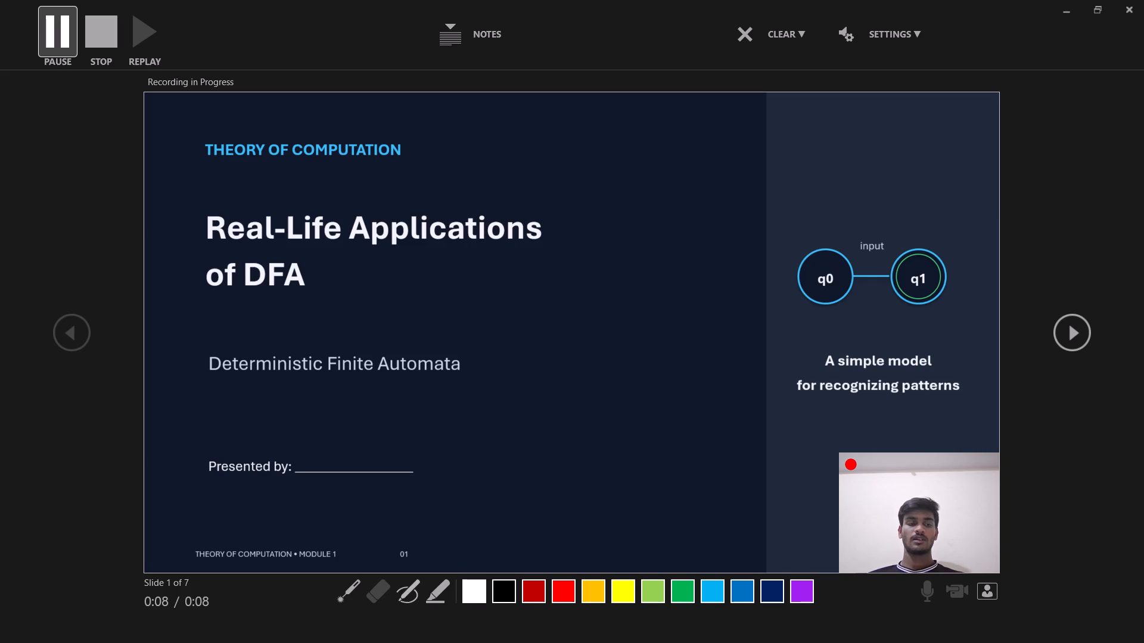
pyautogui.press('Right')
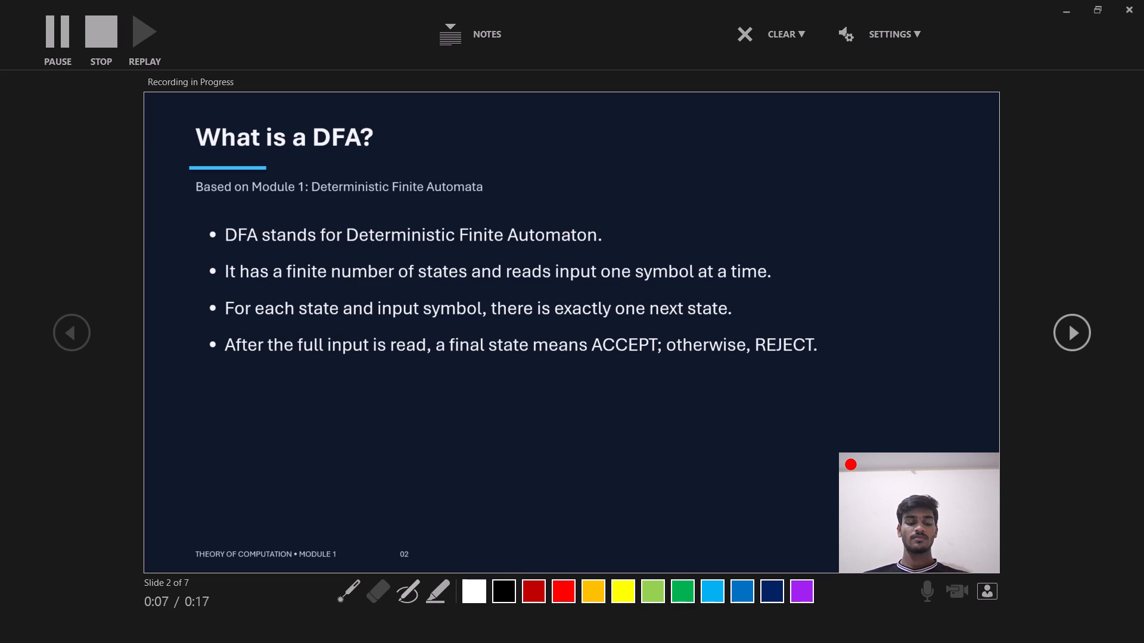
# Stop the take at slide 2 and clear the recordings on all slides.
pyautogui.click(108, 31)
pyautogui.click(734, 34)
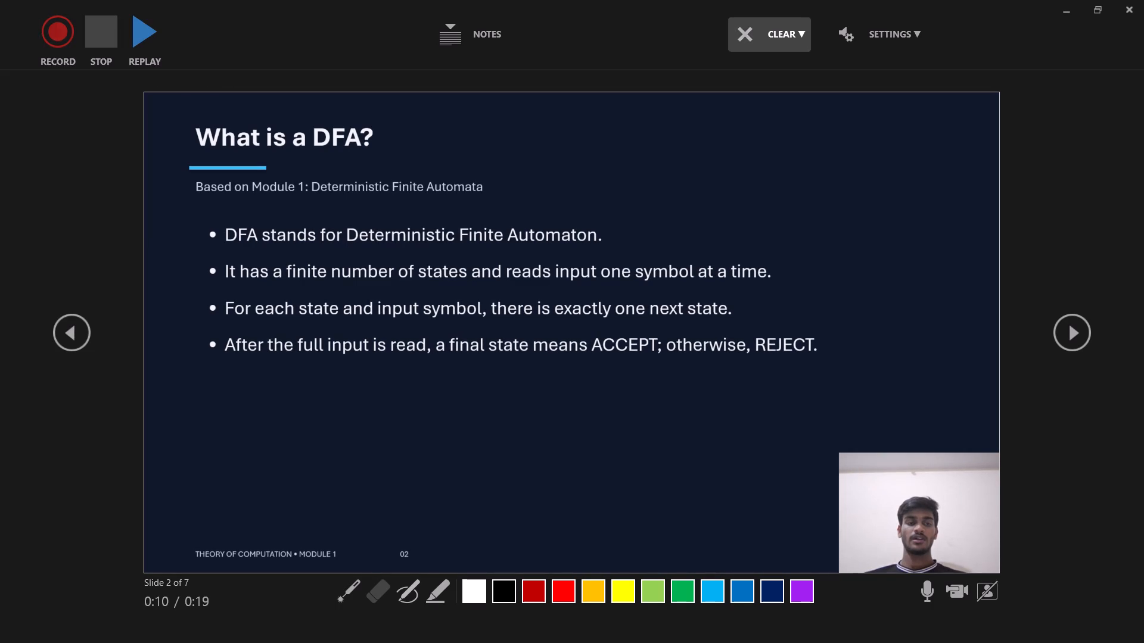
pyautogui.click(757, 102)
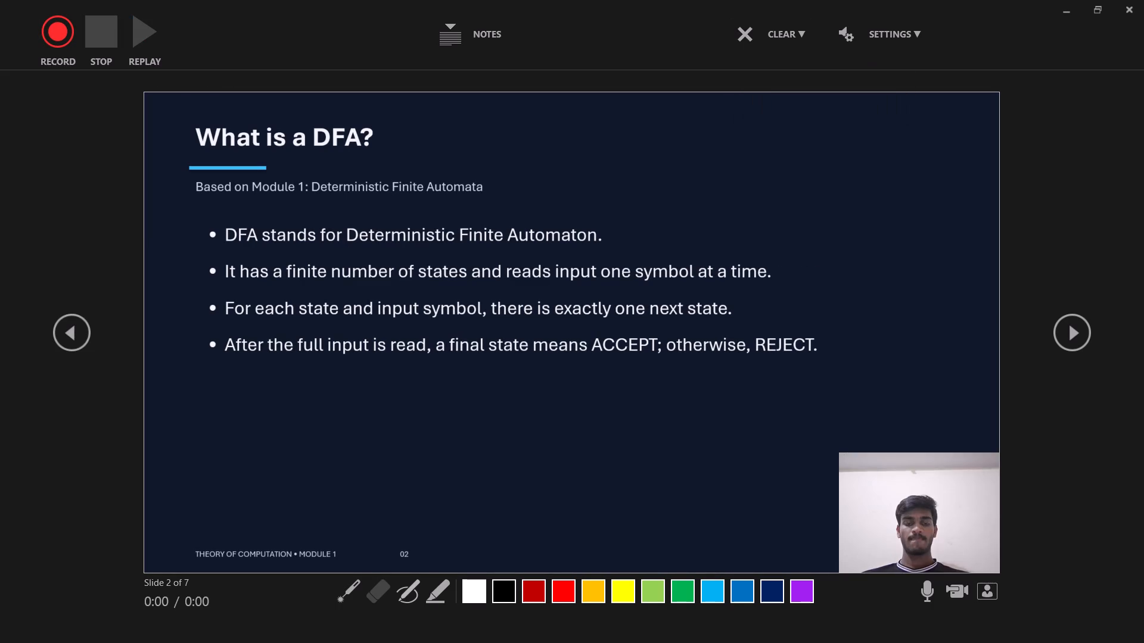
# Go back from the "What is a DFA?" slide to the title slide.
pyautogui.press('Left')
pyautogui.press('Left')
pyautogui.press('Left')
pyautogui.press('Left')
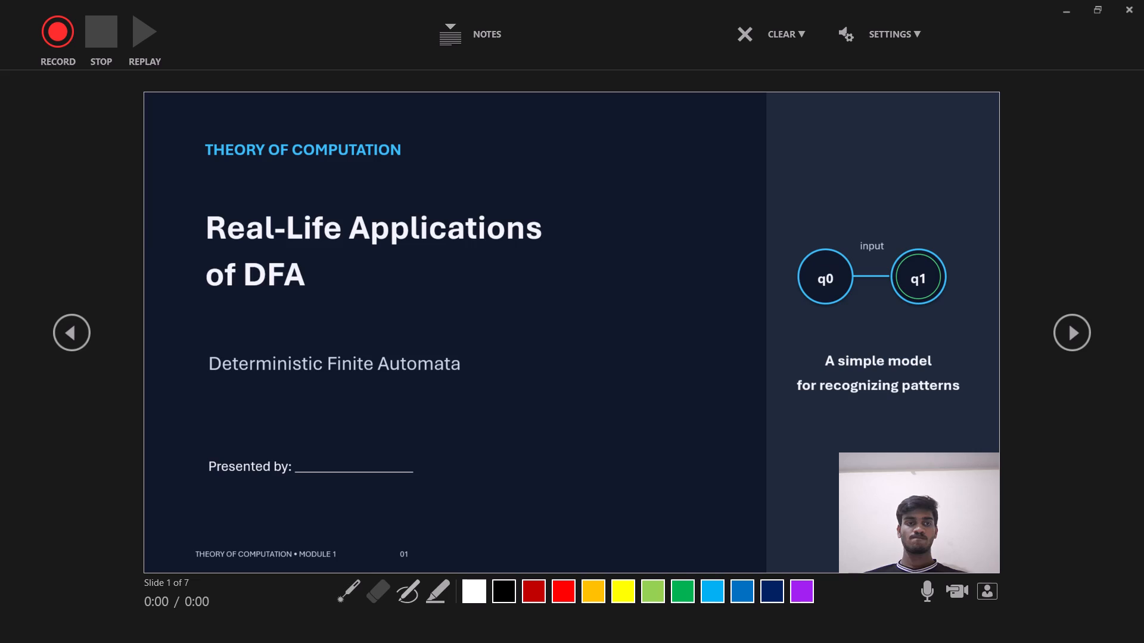
# Record a full take of slides 1 to 7 with the camera on, advancing through each slide and stopping at the Conclusion slide.
pyautogui.click(51, 48)
pyautogui.moveTo(51, 48); pyautogui.dragTo(69, 121)
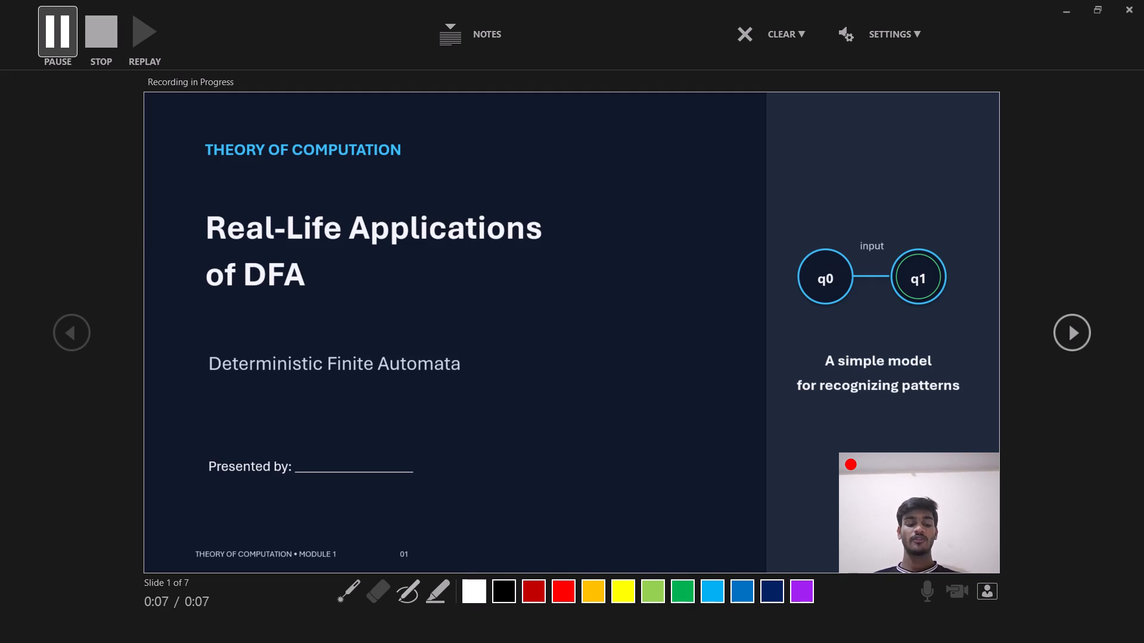
pyautogui.press('Right')
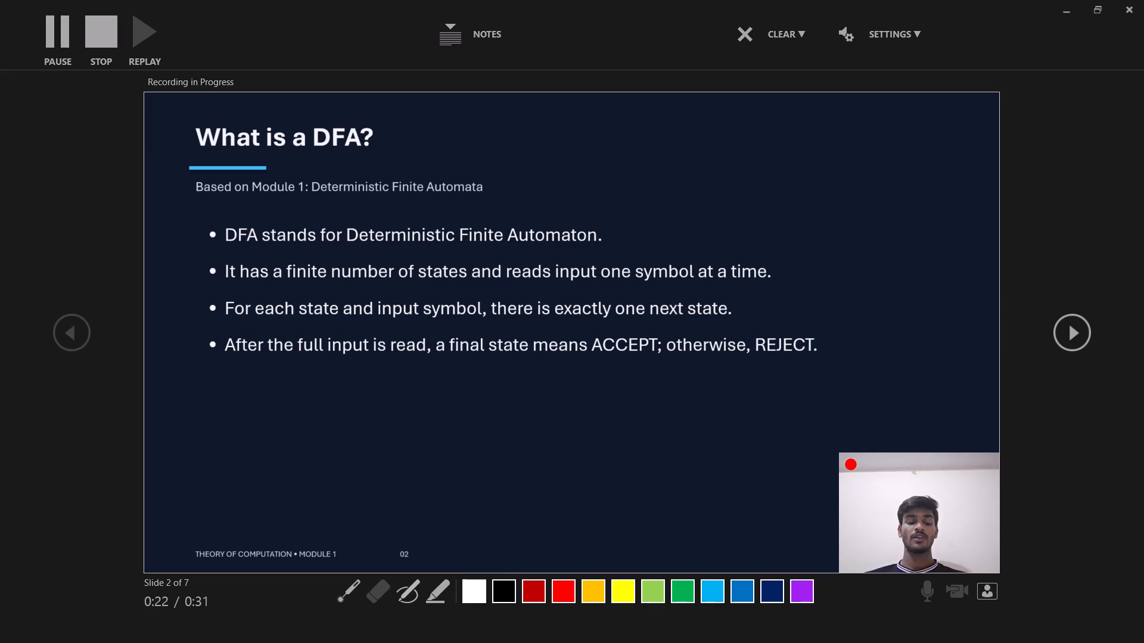
pyautogui.press('Right')
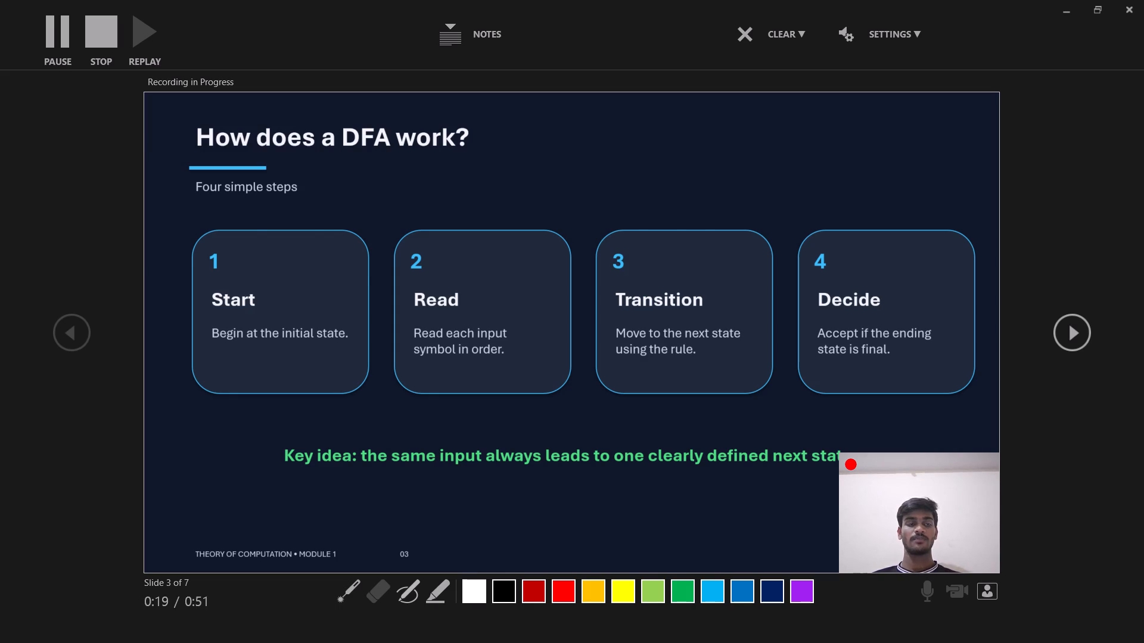
pyautogui.press('Right')
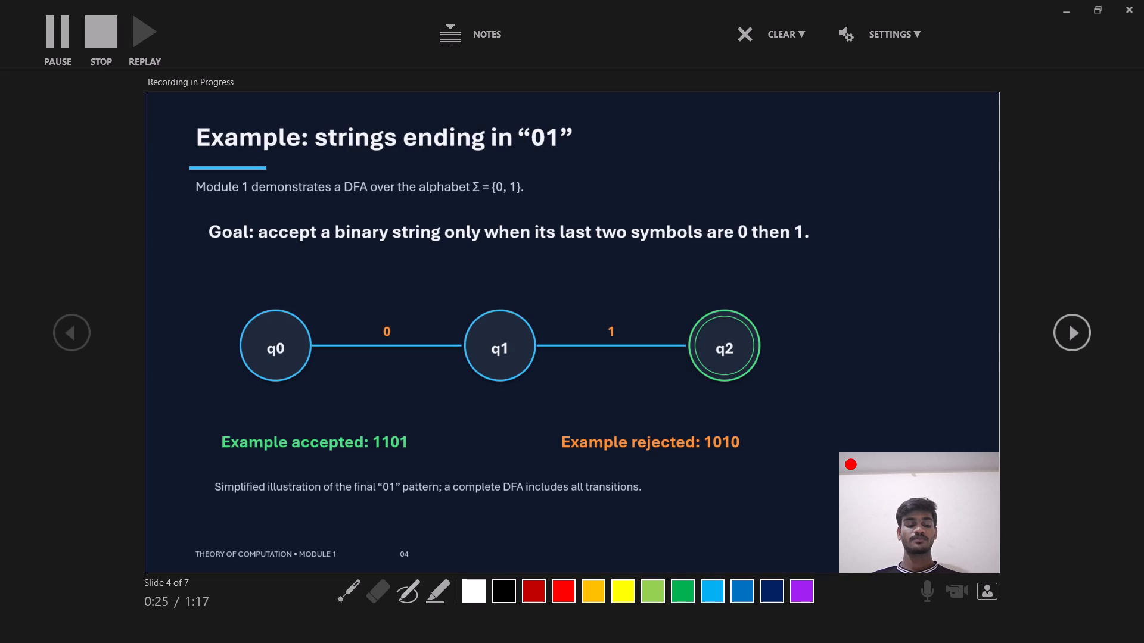
pyautogui.press('Right')
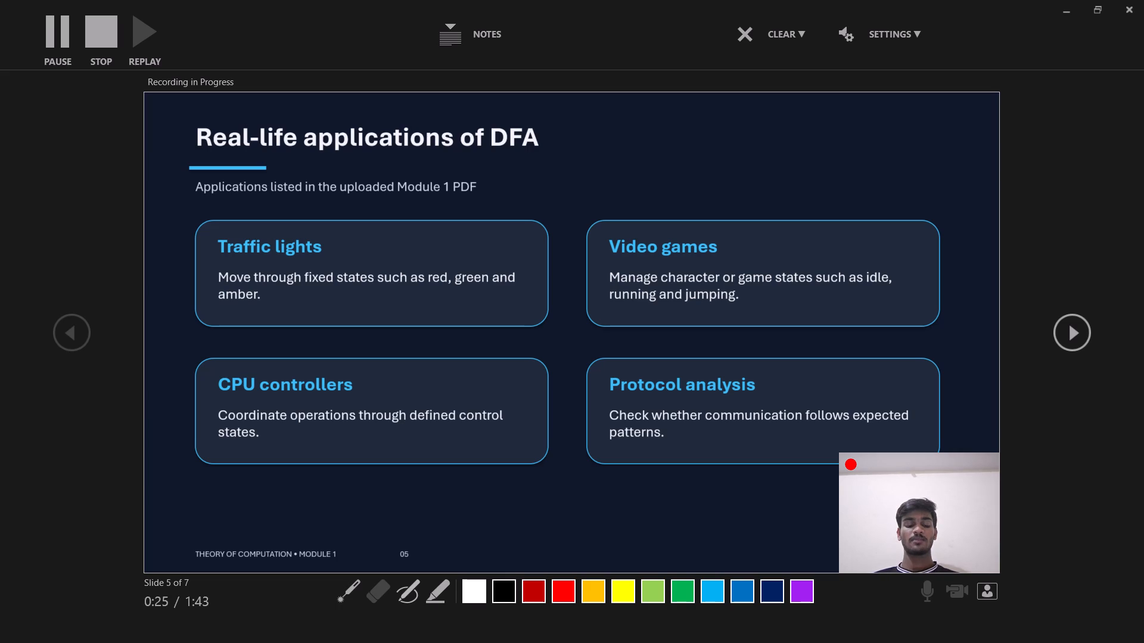
pyautogui.press('Right')
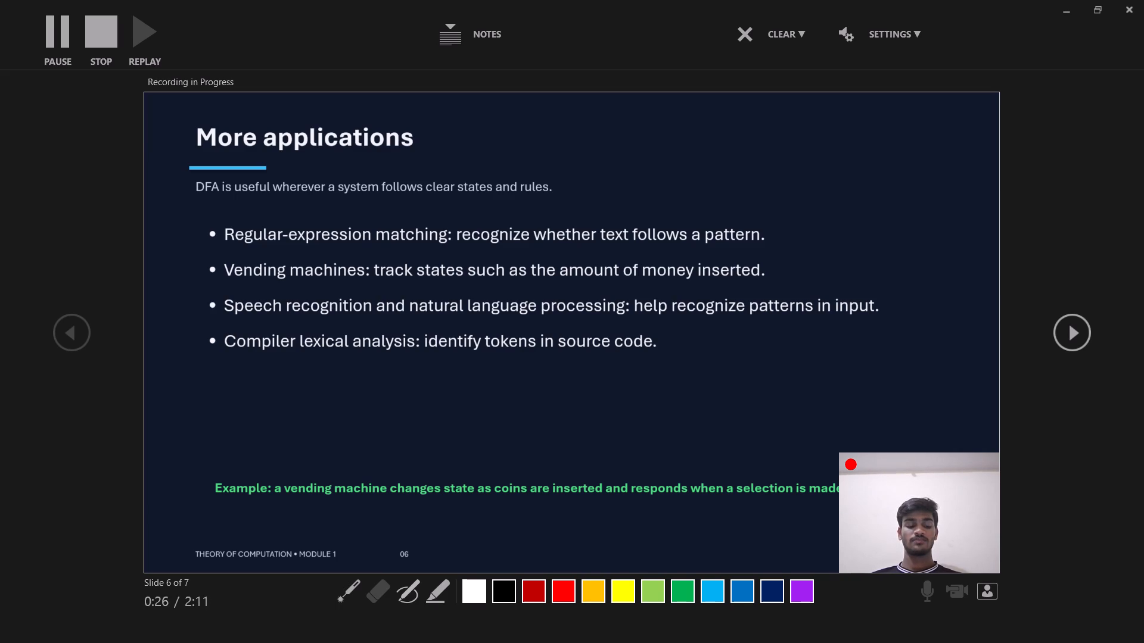
pyautogui.press('Right')
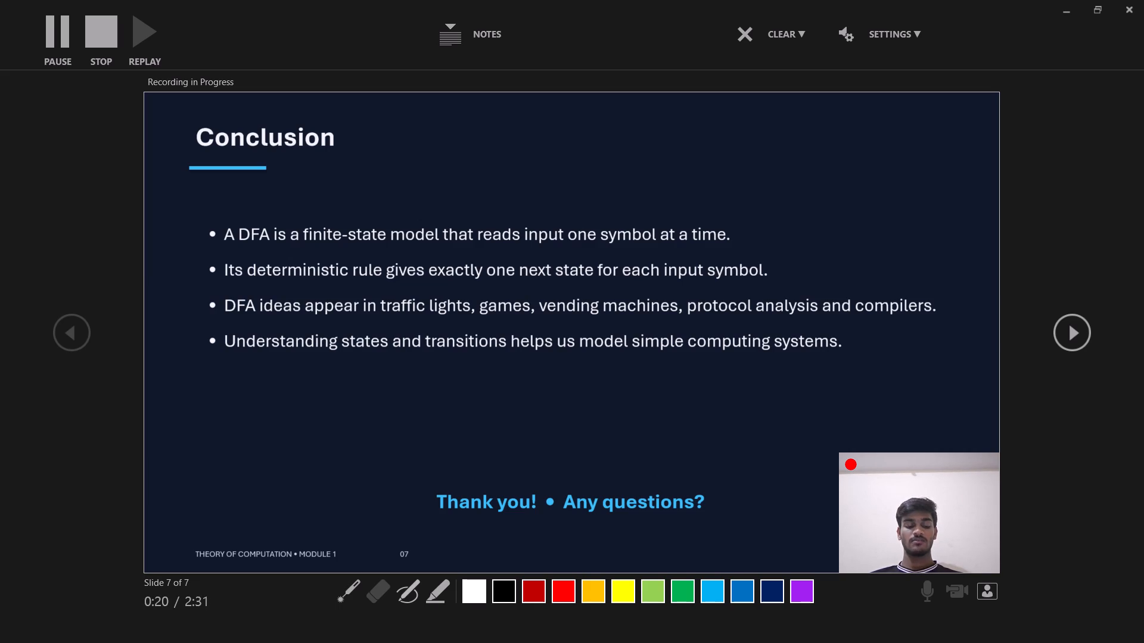
pyautogui.click(108, 29)
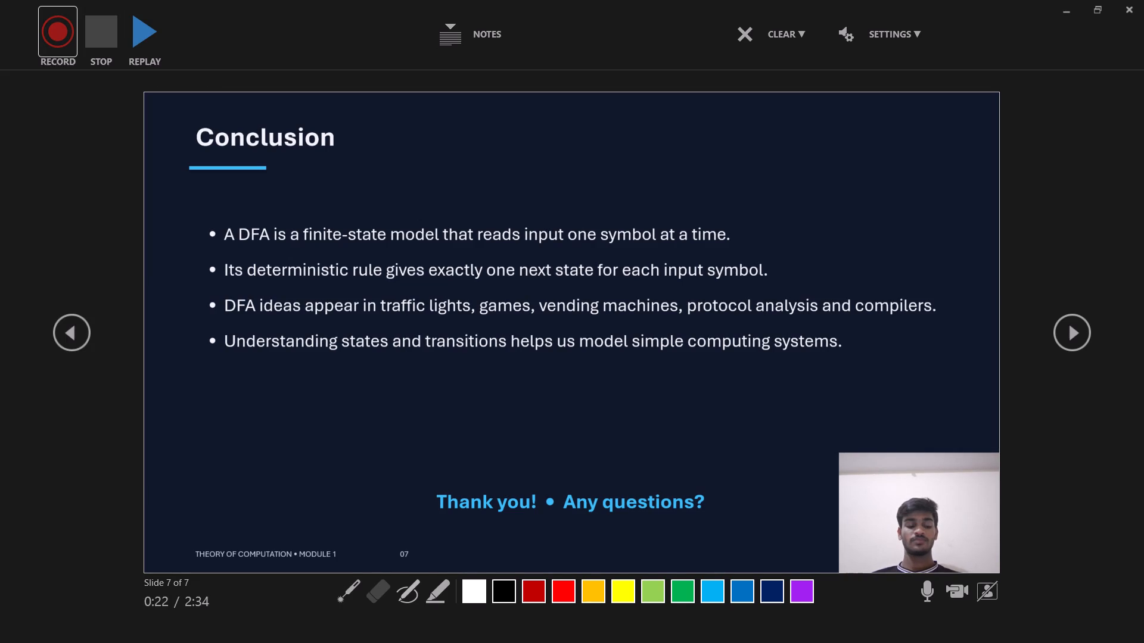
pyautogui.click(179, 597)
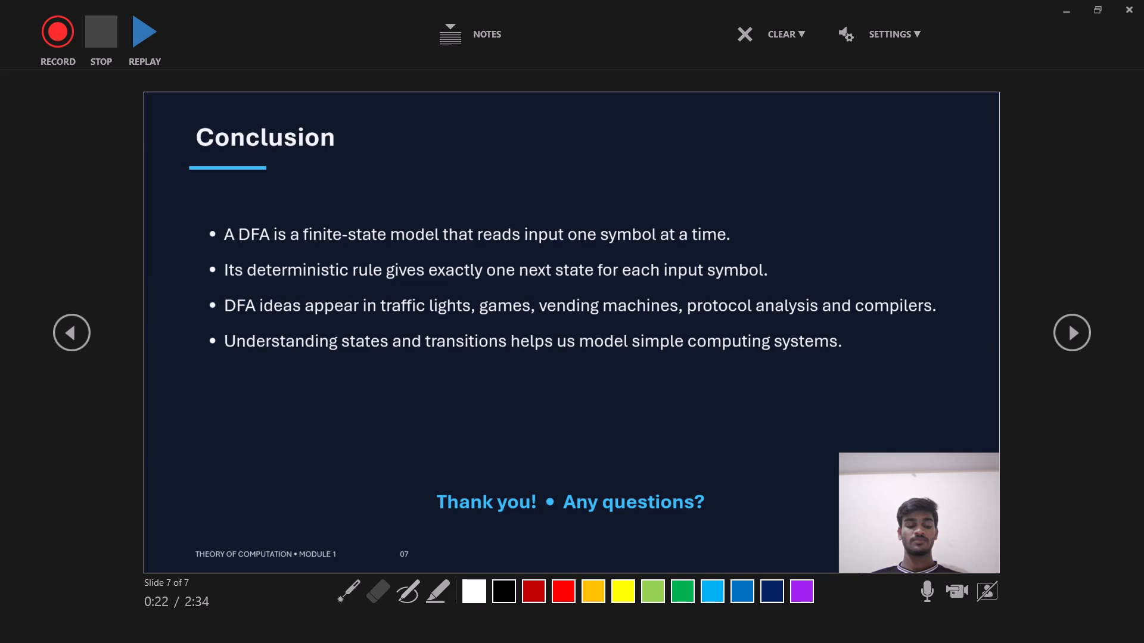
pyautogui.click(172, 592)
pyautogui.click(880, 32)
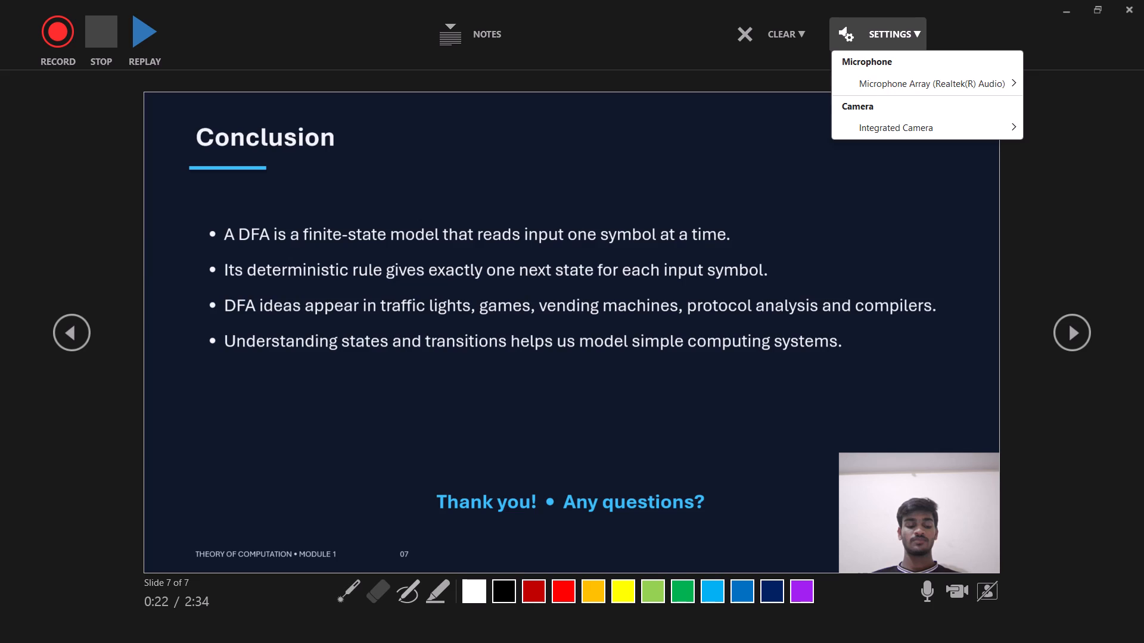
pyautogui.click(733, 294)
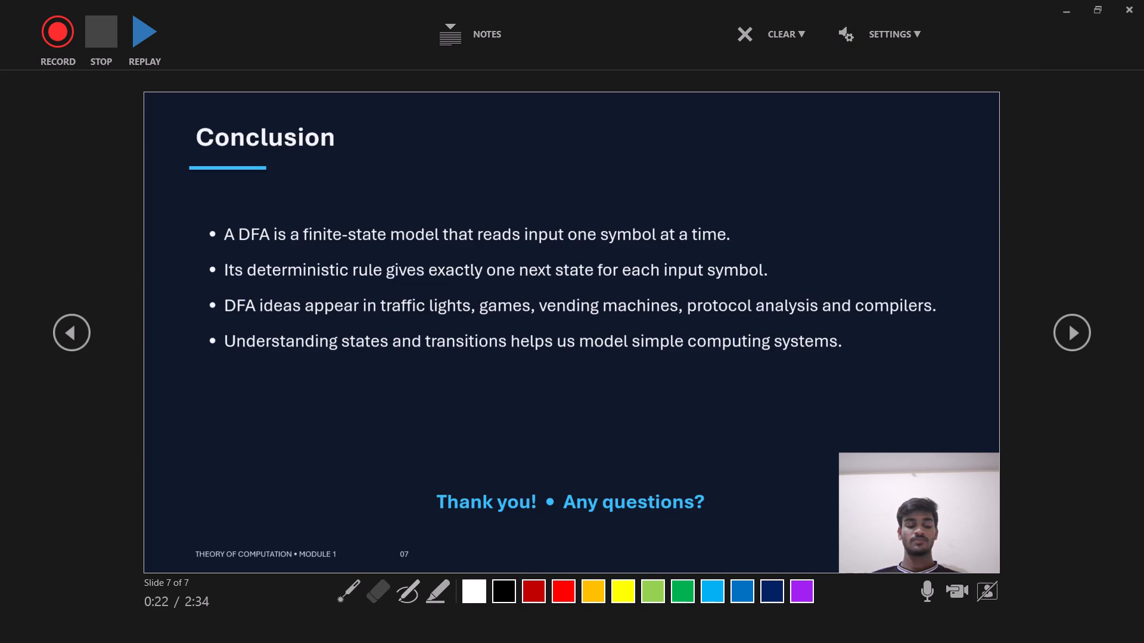
# Replay the Conclusion slide's recording and leave the recording view when the slide show ends.
pyautogui.click(150, 51)
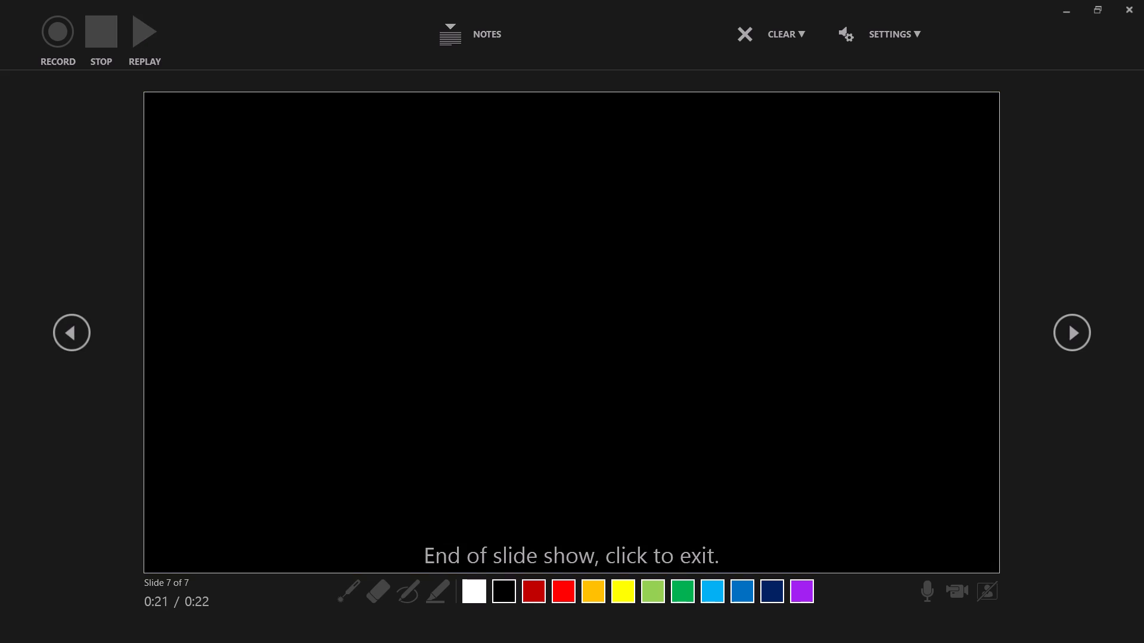
pyautogui.click(637, 559)
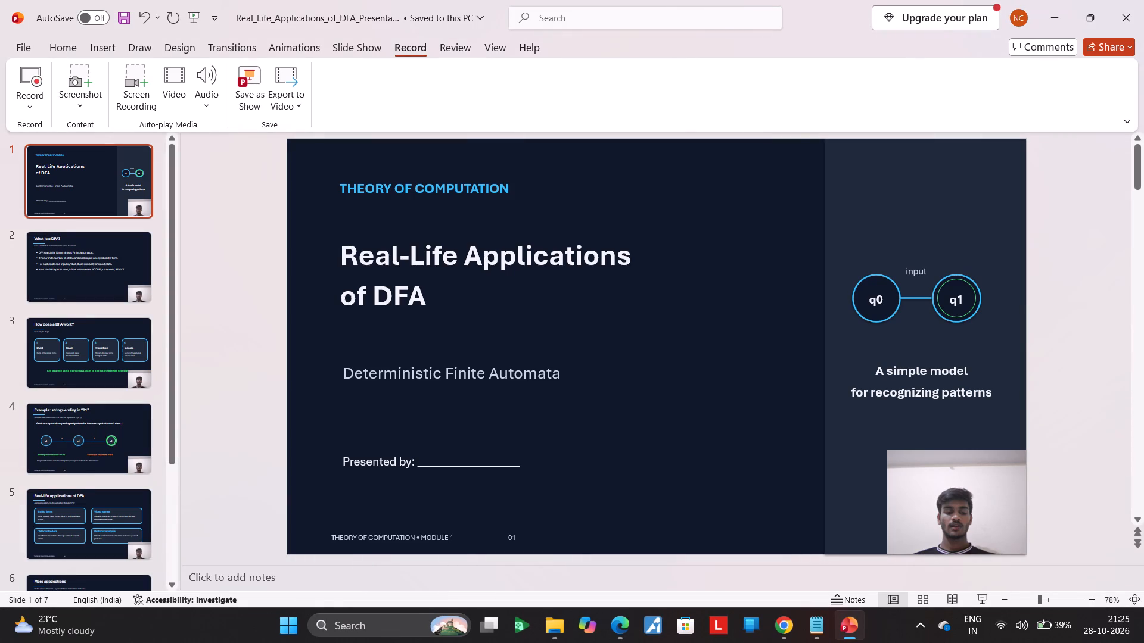
# Look through the slide thumbnails to check the camera recording on the slides, returning to slide 1.
pyautogui.scroll(-13, 564, 475)
pyautogui.scroll(5, 564, 475)
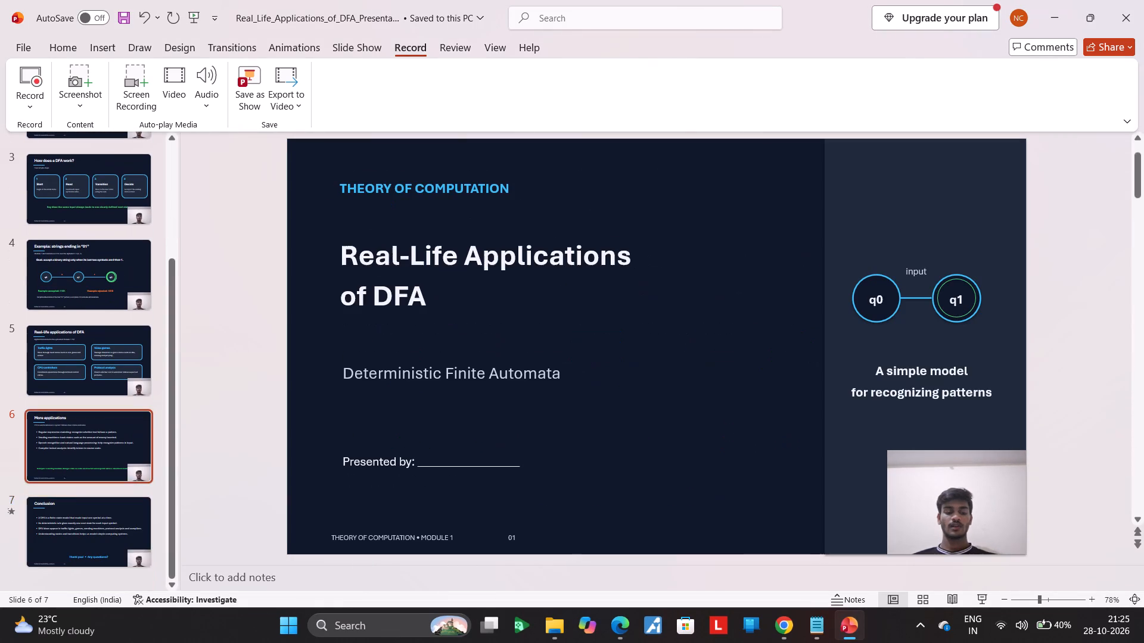
pyautogui.scroll(6, 564, 475)
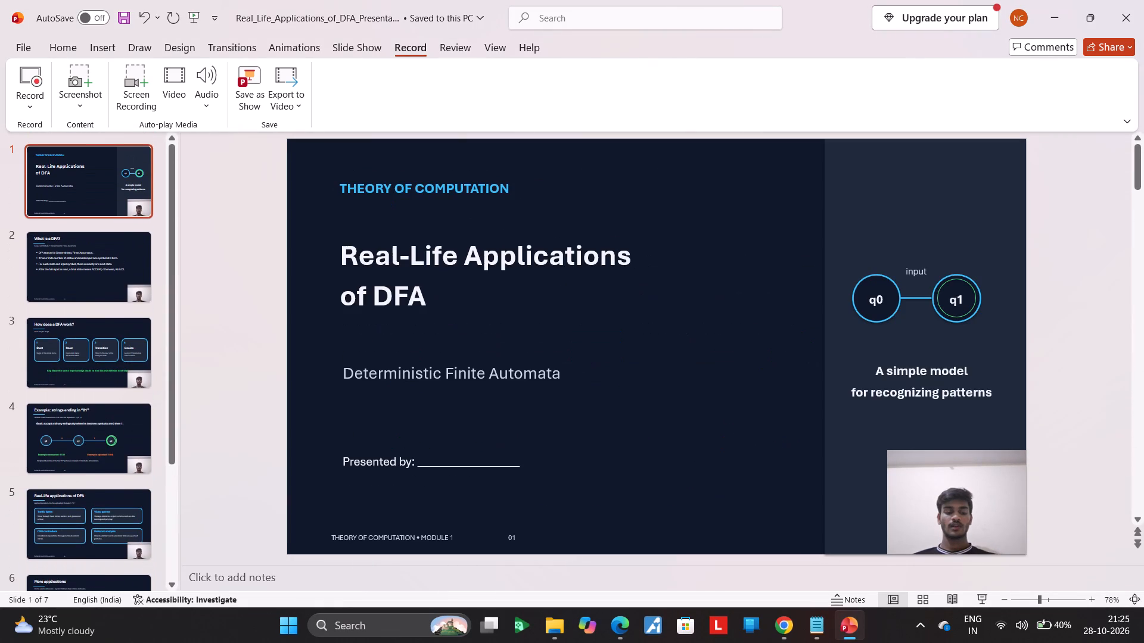
pyautogui.click(632, 410)
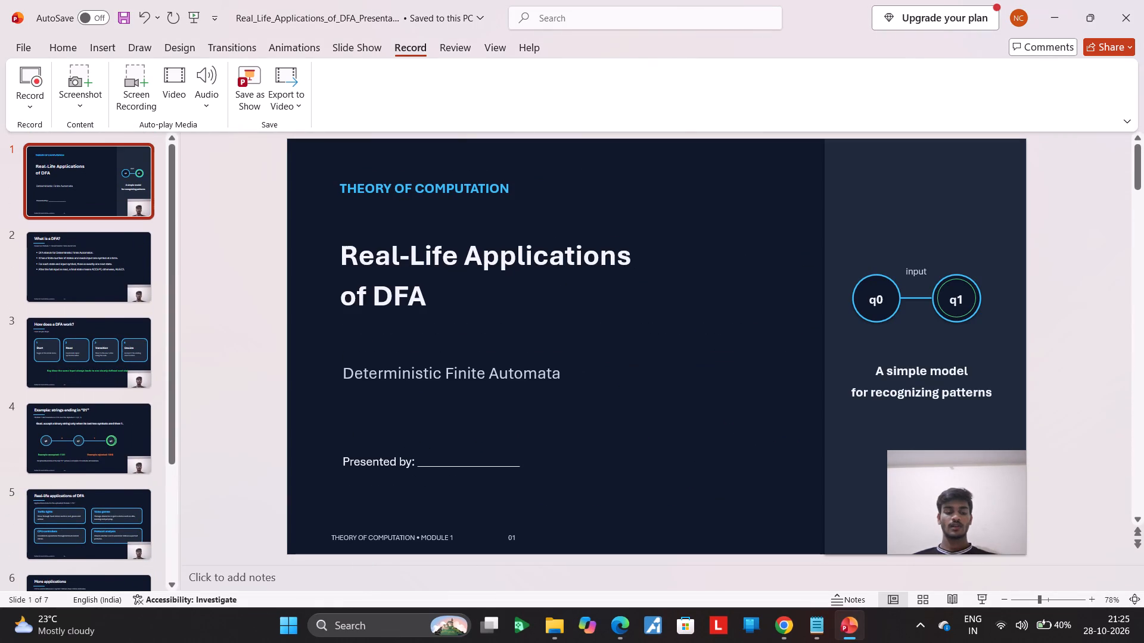
pyautogui.click(113, 149)
pyautogui.click(113, 149)
pyautogui.click(515, 335)
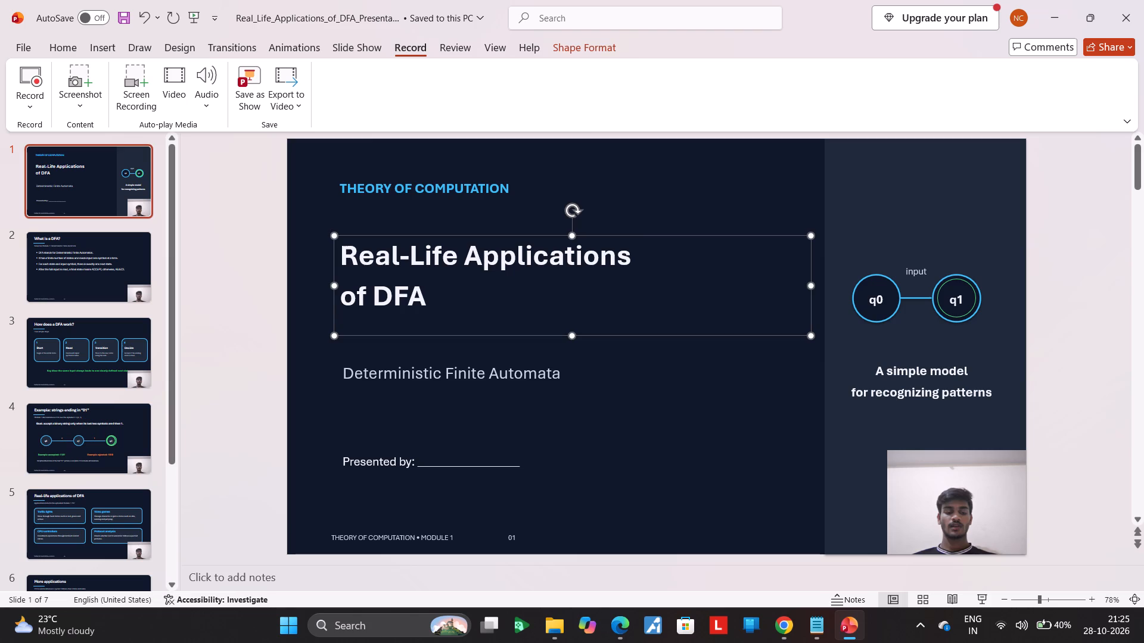
pyautogui.click(769, 483)
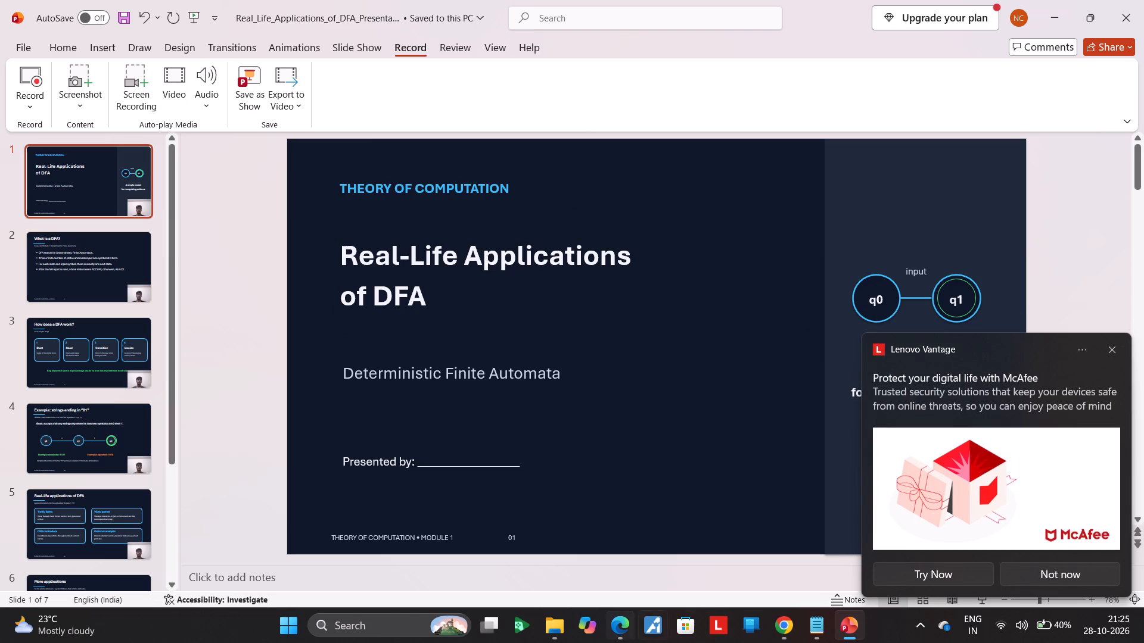
# Dismiss the Lenovo Vantage notification about McAfee and return to the title slide.
pyautogui.click(1107, 347)
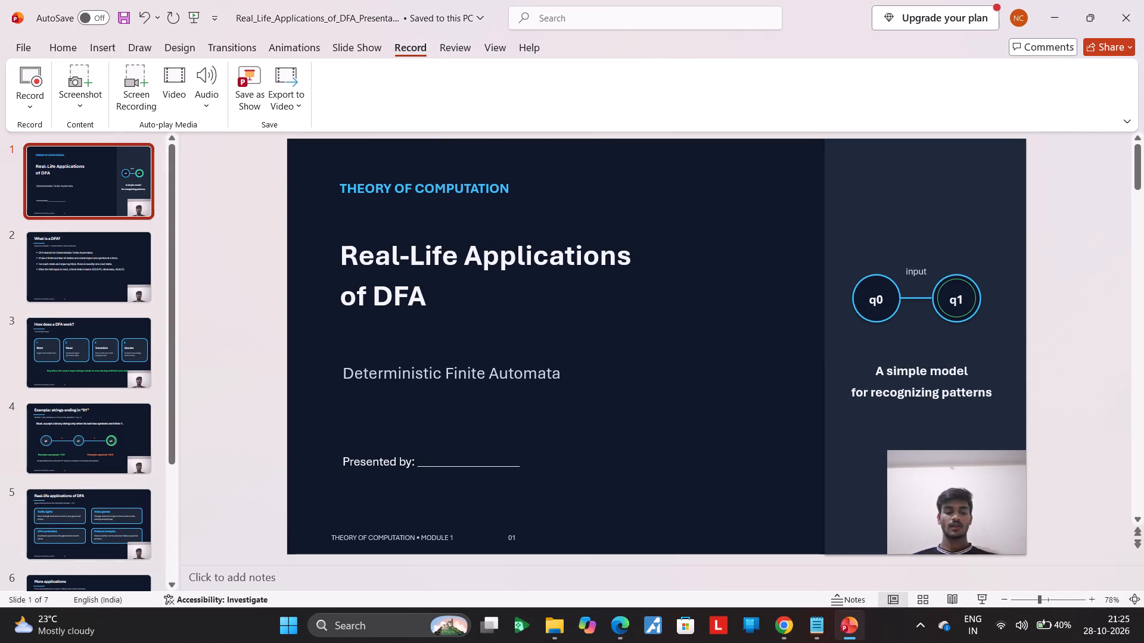
pyautogui.click(107, 174)
pyautogui.click(560, 332)
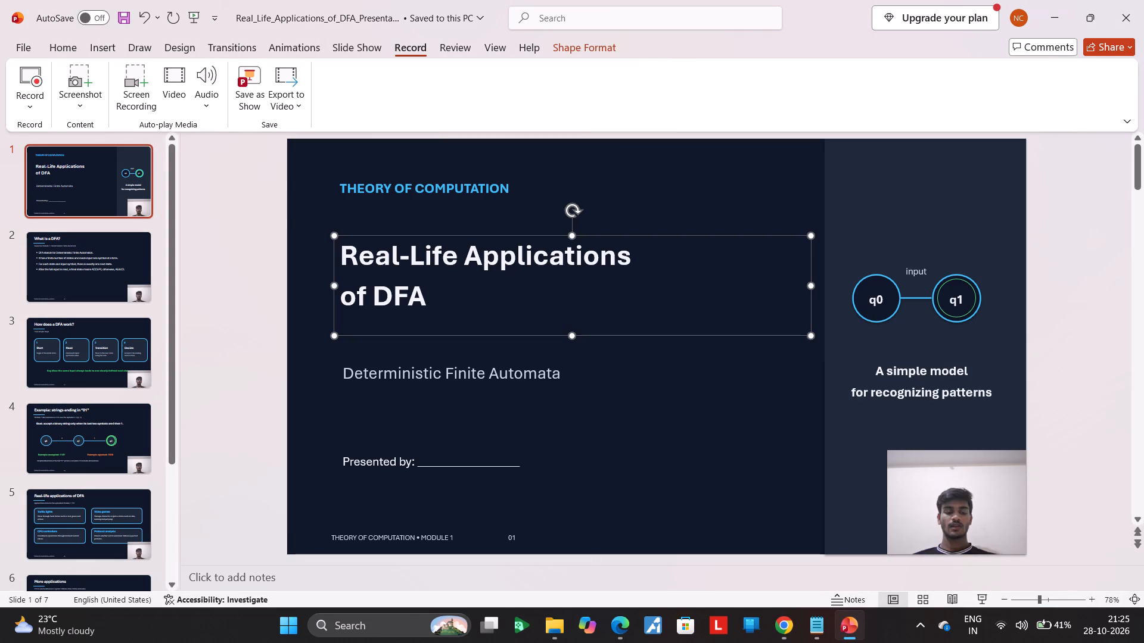
# Start creating a Full HD (1080p) video of the presentation using the recorded timings and narrations.
pyautogui.click(296, 100)
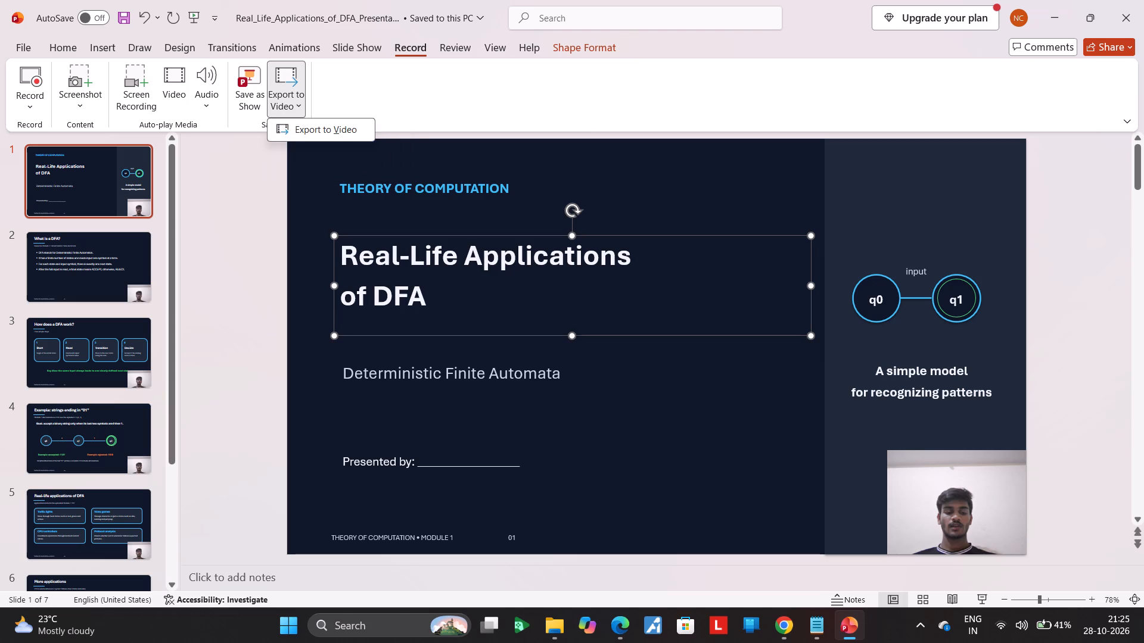
pyautogui.click(306, 128)
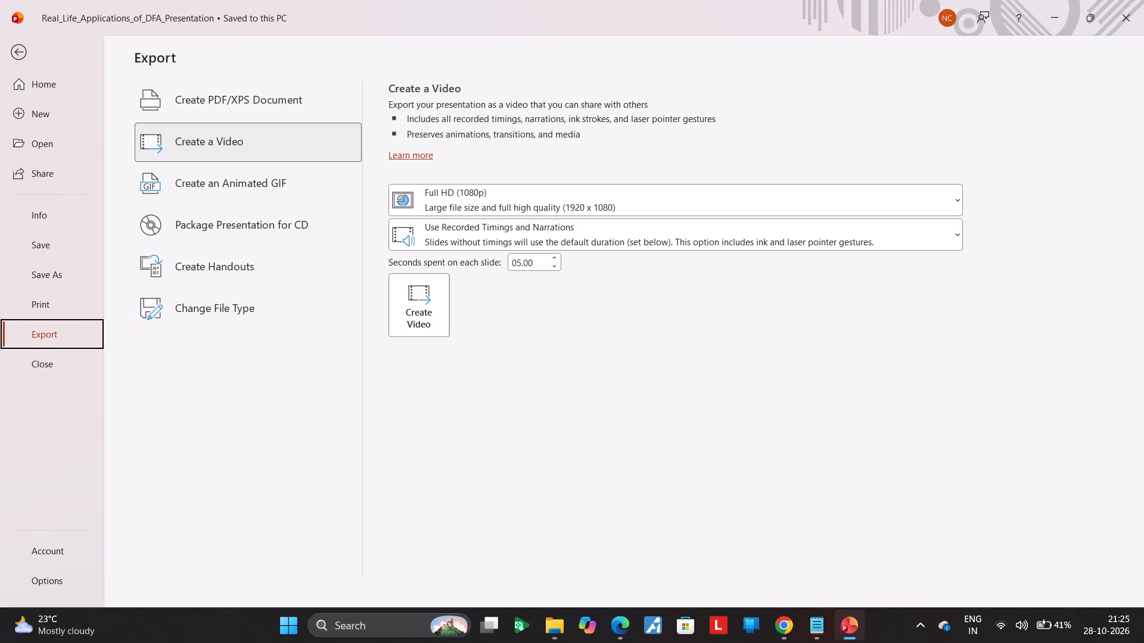
pyautogui.click(420, 296)
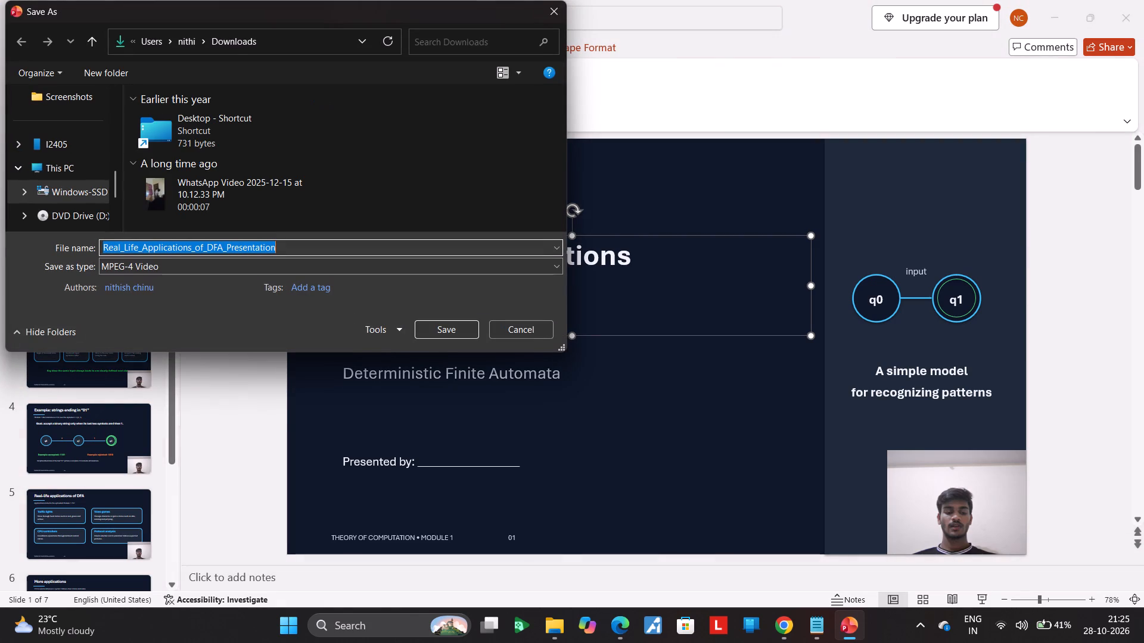
pyautogui.press('BackSpace')
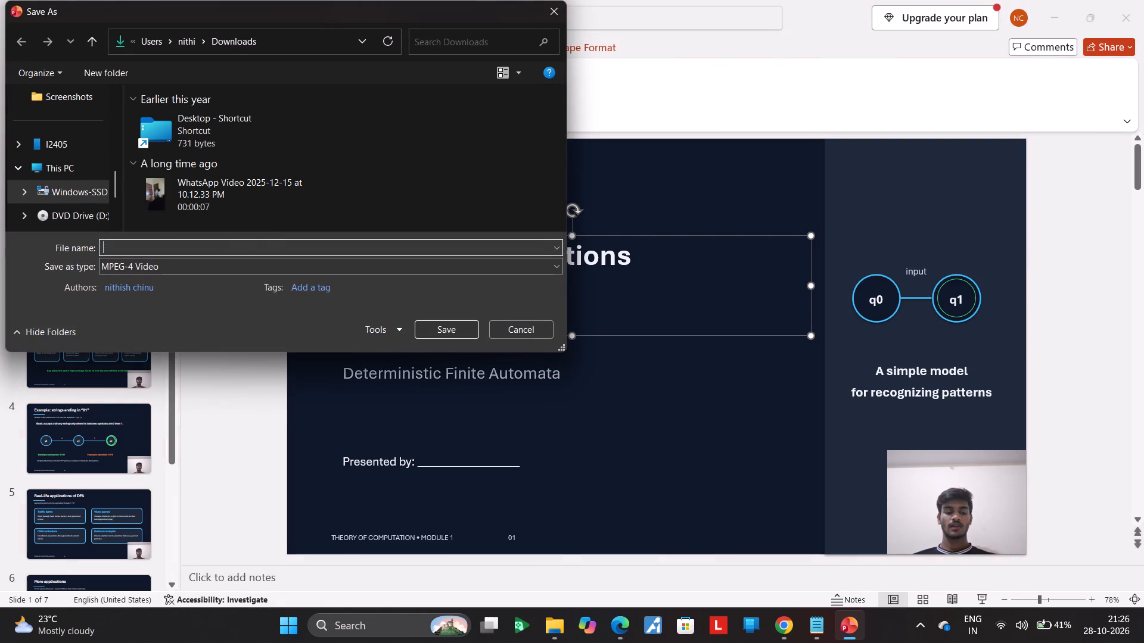
pyautogui.write('111')
pyautogui.write('3')
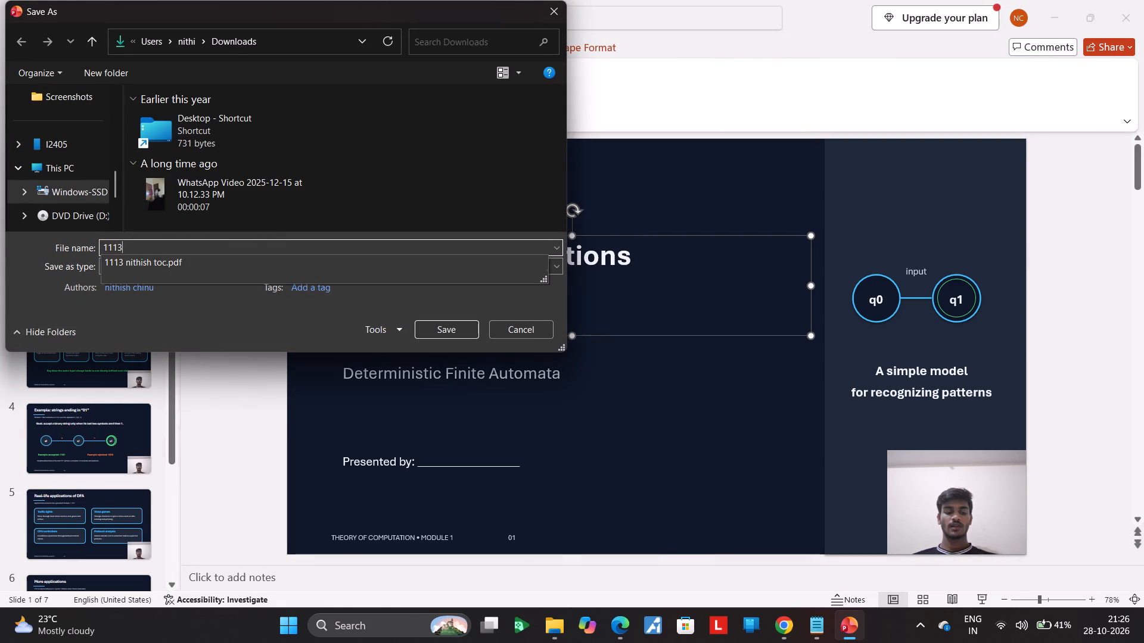
pyautogui.press('space')
pyautogui.write('vedio assignment')
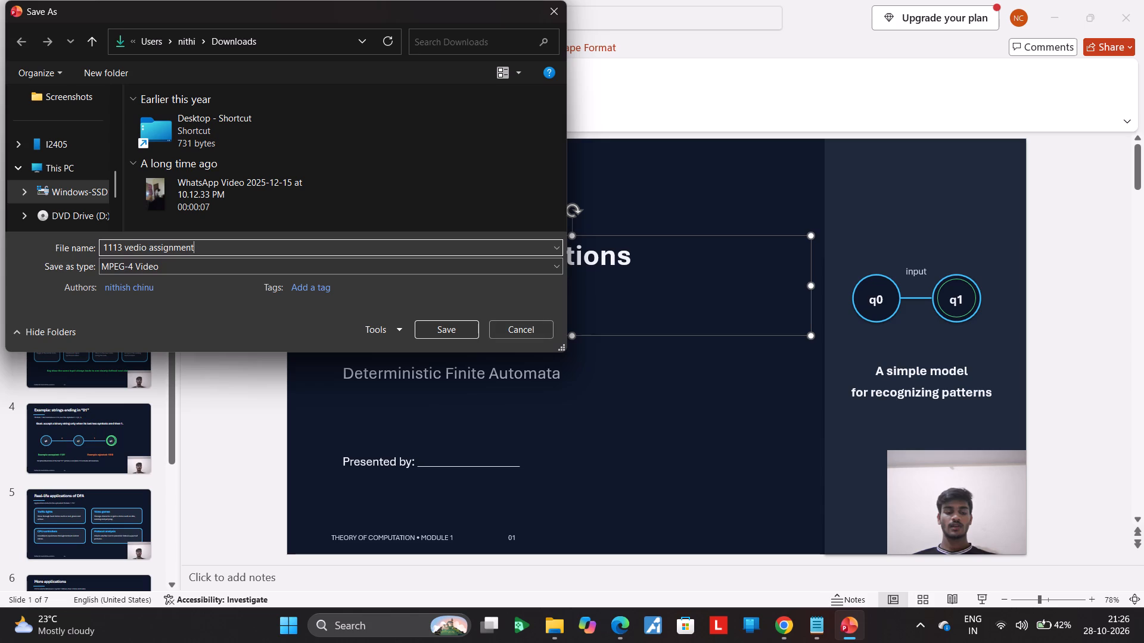
pyautogui.click(515, 261)
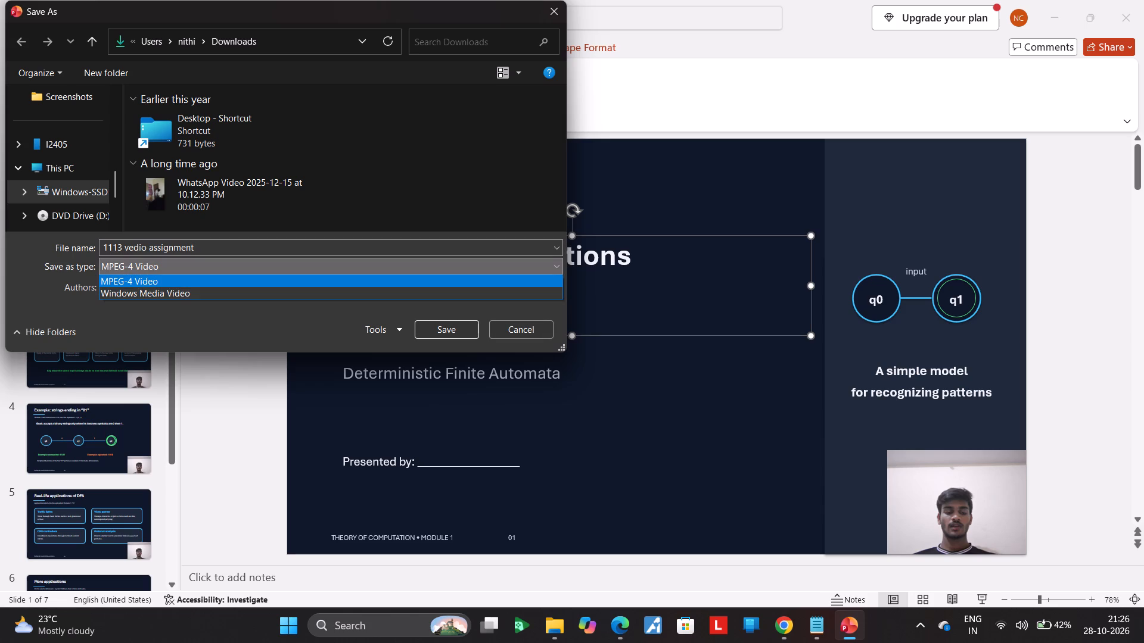
pyautogui.click(379, 277)
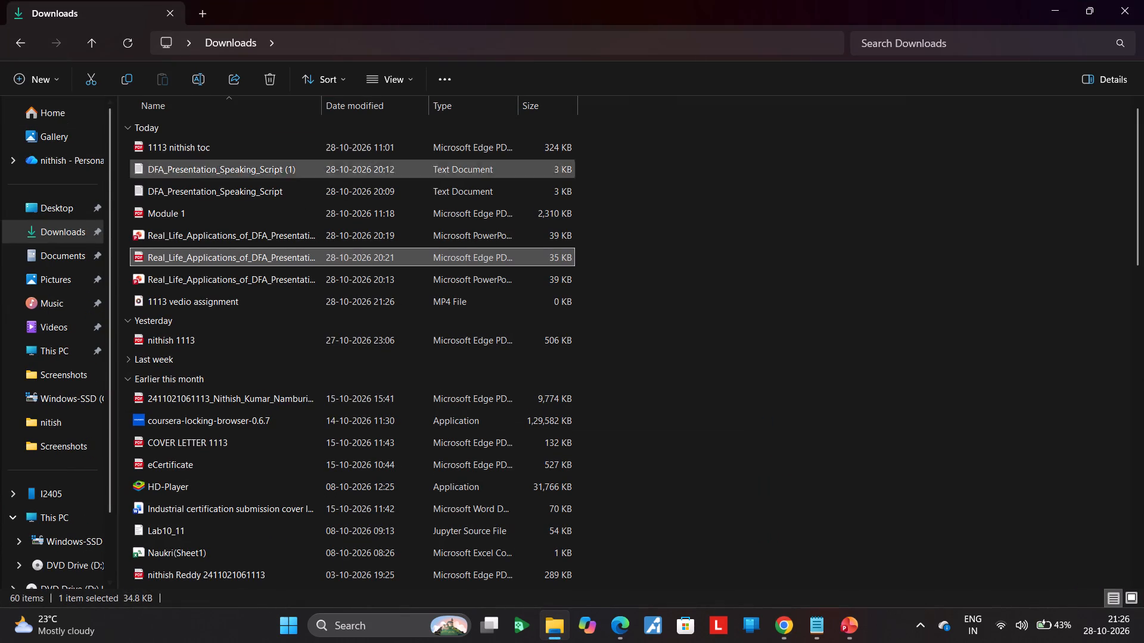
pyautogui.scroll(3, 155, 179)
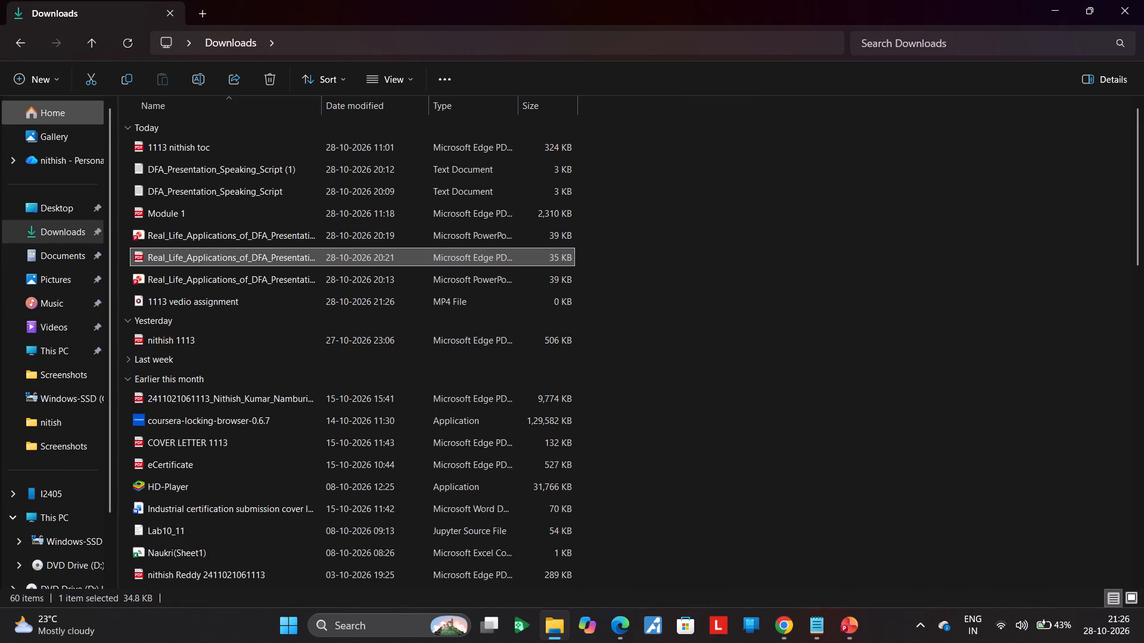
pyautogui.click(71, 107)
pyautogui.doubleClick(271, 366)
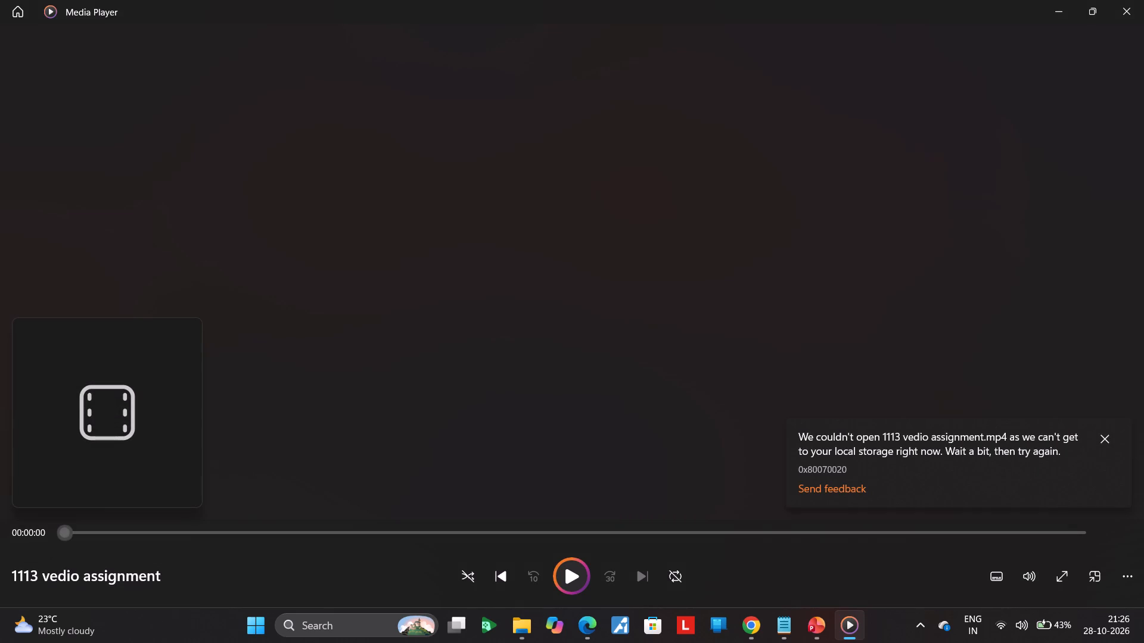
# Try to play the exported video and skip ahead in Media Player, closing the player at the end.
pyautogui.click(574, 588)
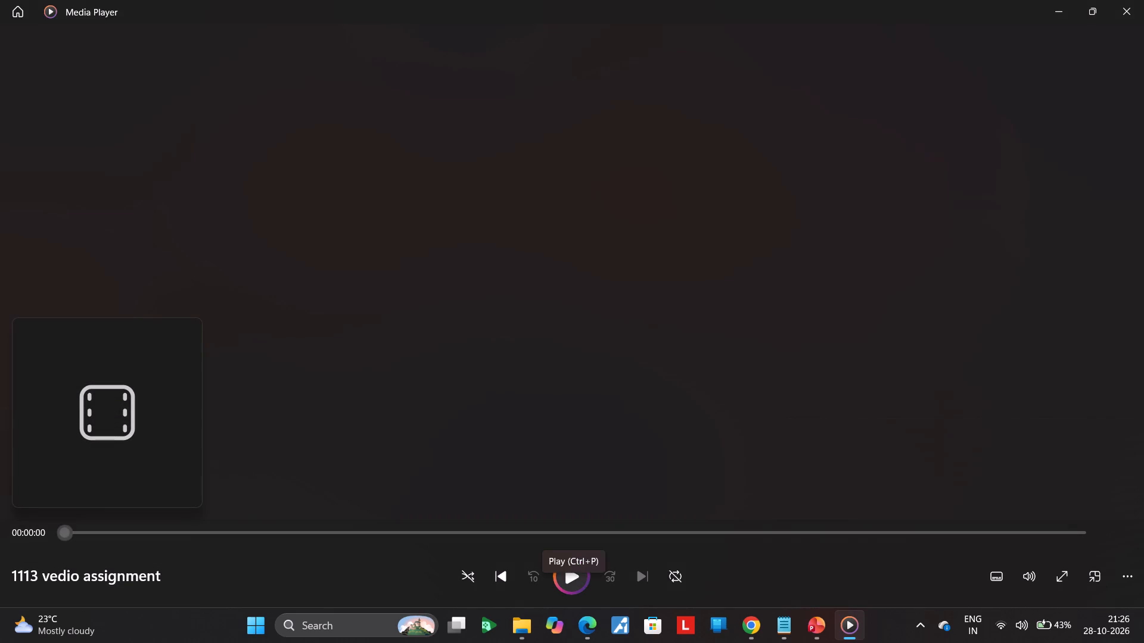
pyautogui.click(571, 574)
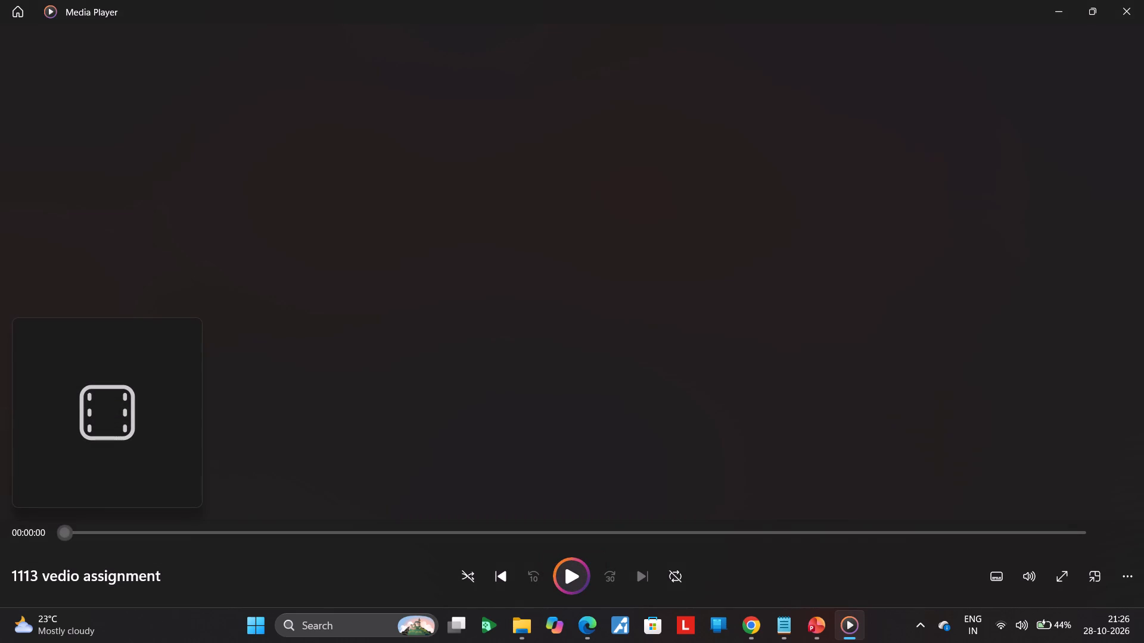
pyautogui.click(571, 574)
pyautogui.hotkey('ctrl', 'p')
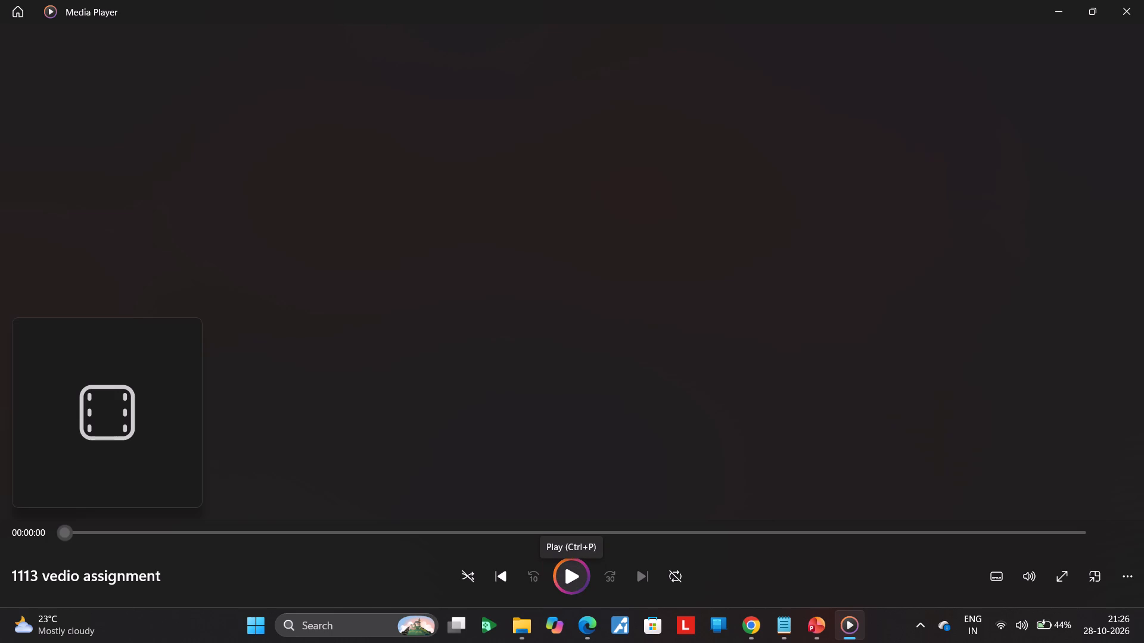
pyautogui.click(564, 573)
pyautogui.tripleClick(564, 573)
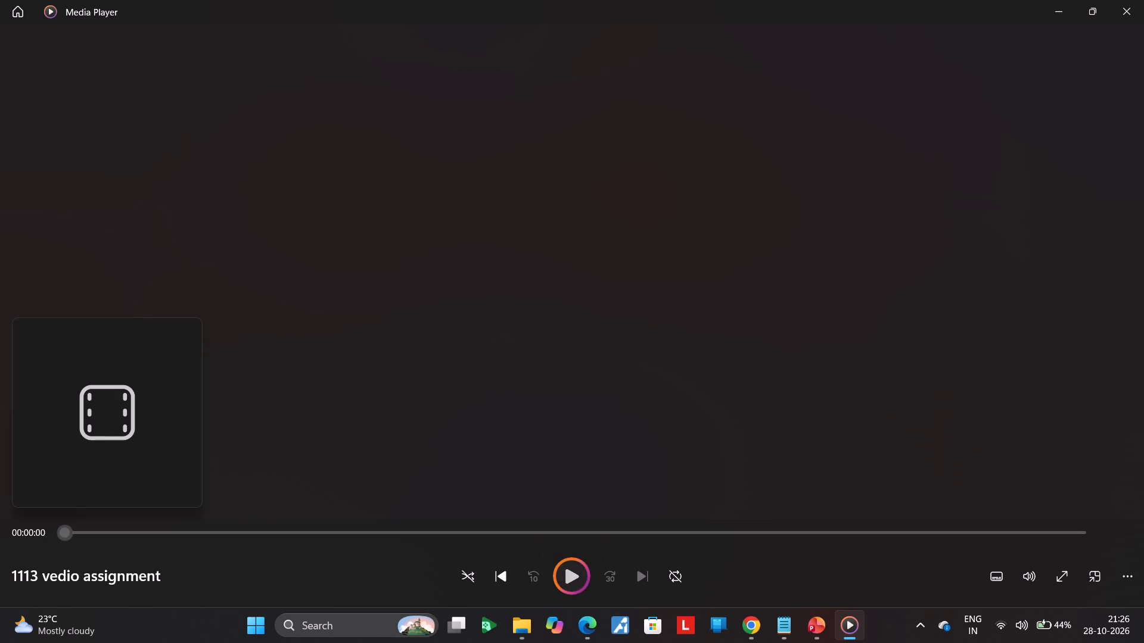
pyautogui.tripleClick(564, 573)
pyautogui.click(641, 459)
pyautogui.click(301, 533)
pyautogui.click(1123, 0)
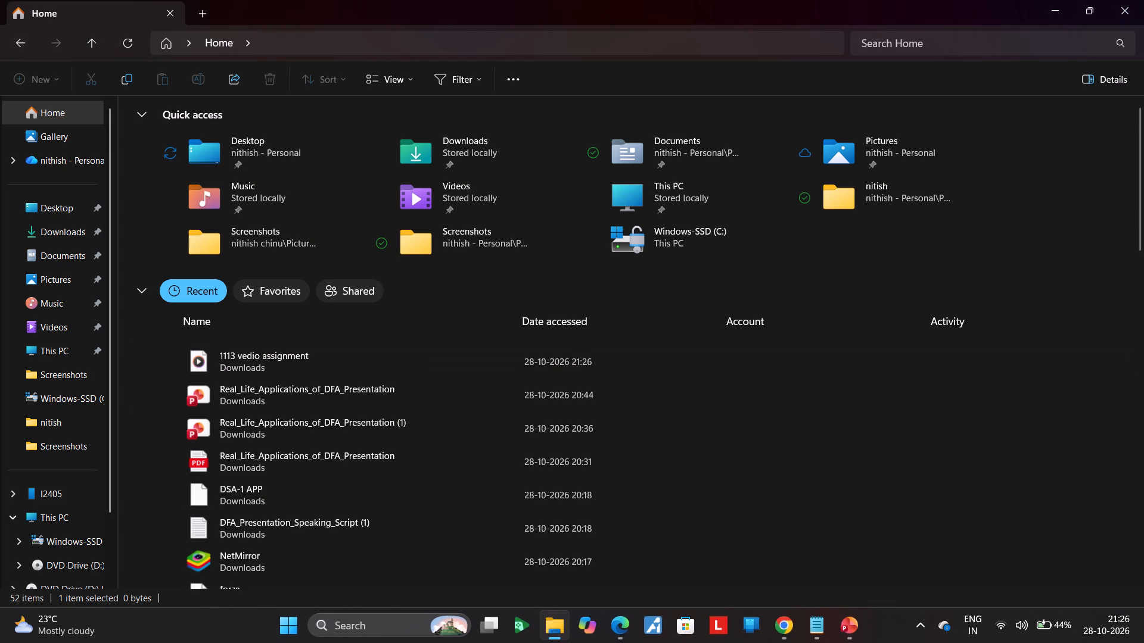
# Reopen the "1113 vedio assignment" video from the recent files in File Explorer.
pyautogui.doubleClick(257, 352)
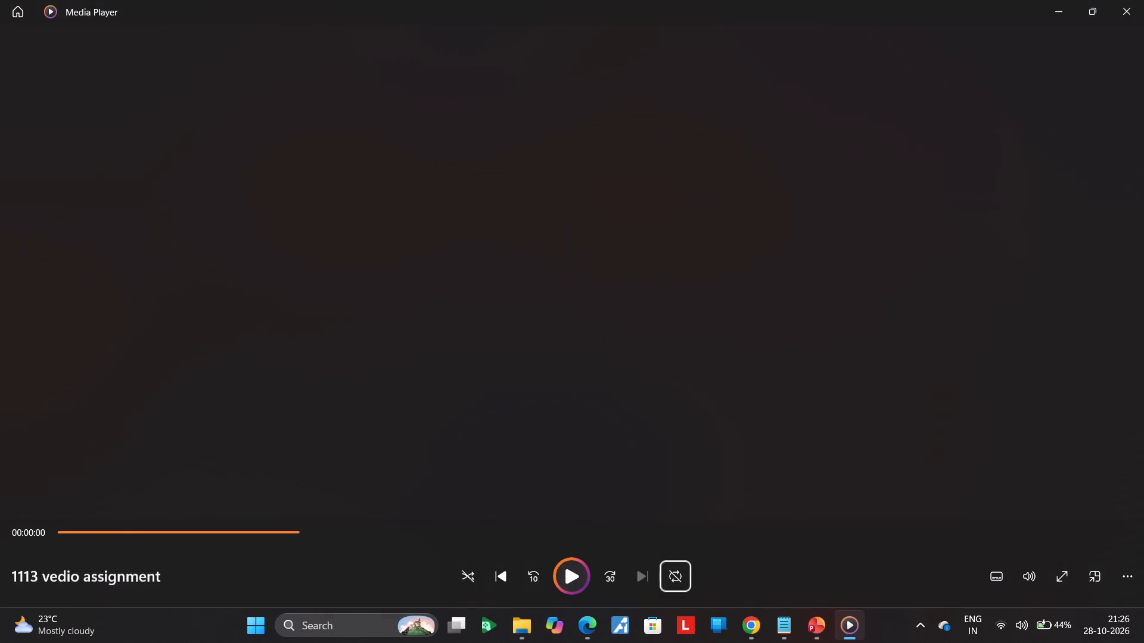
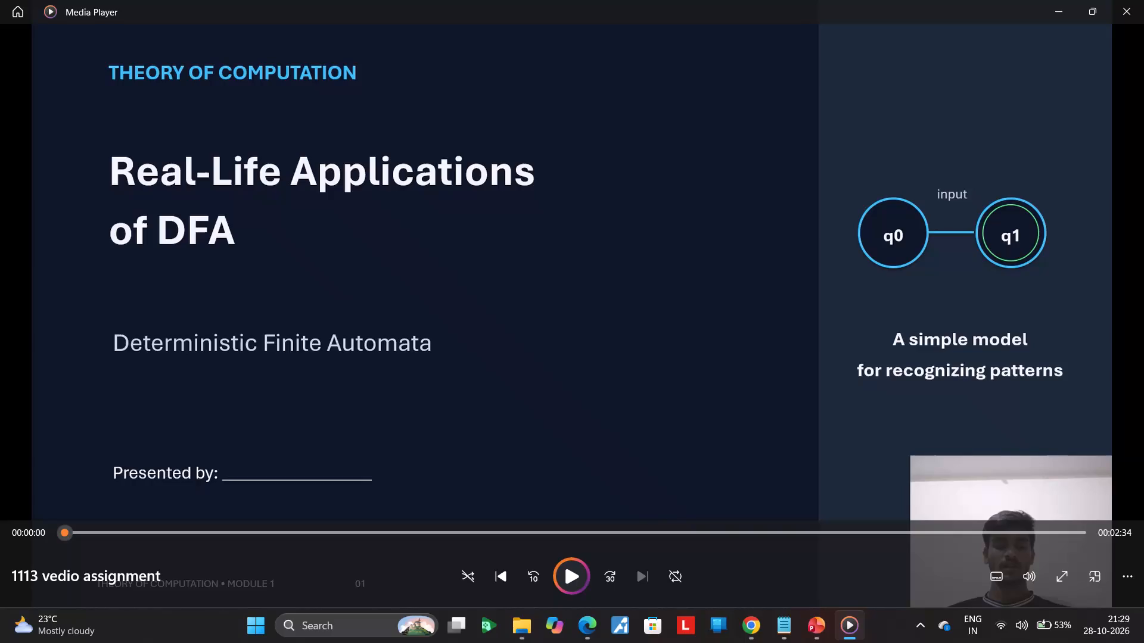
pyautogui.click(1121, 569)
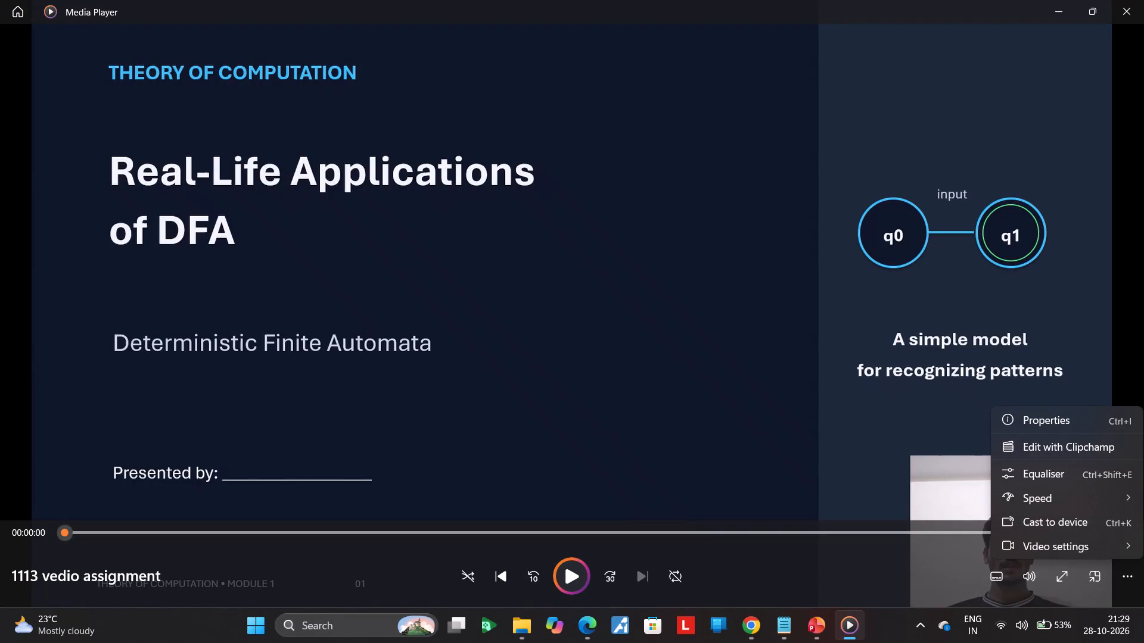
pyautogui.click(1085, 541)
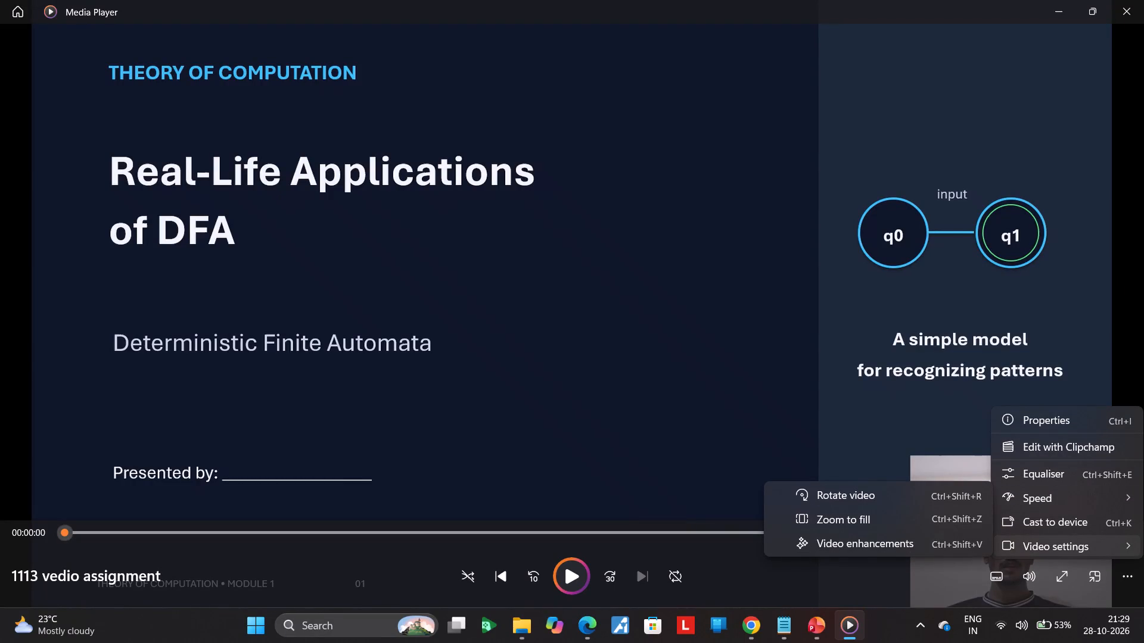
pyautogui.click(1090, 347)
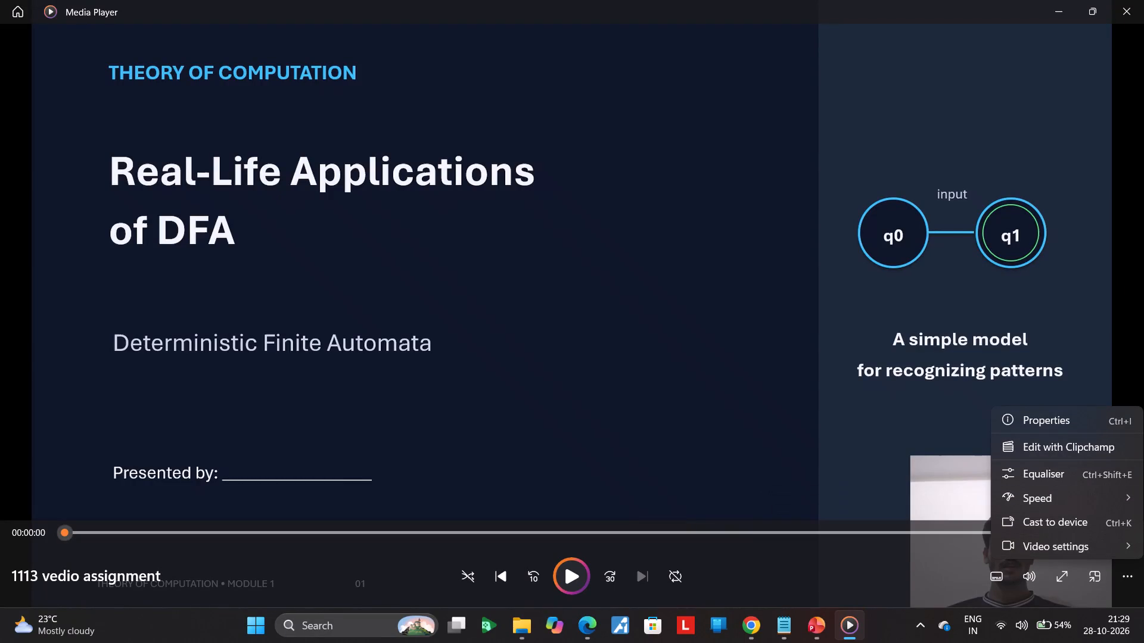
pyautogui.click(1067, 3)
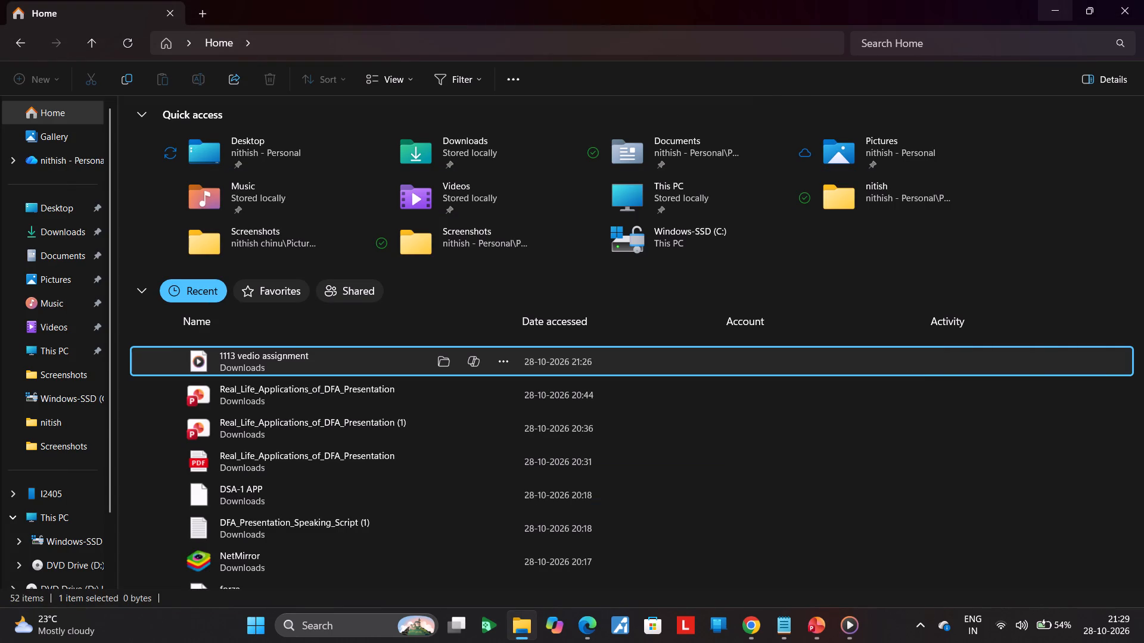
pyautogui.click(1059, 4)
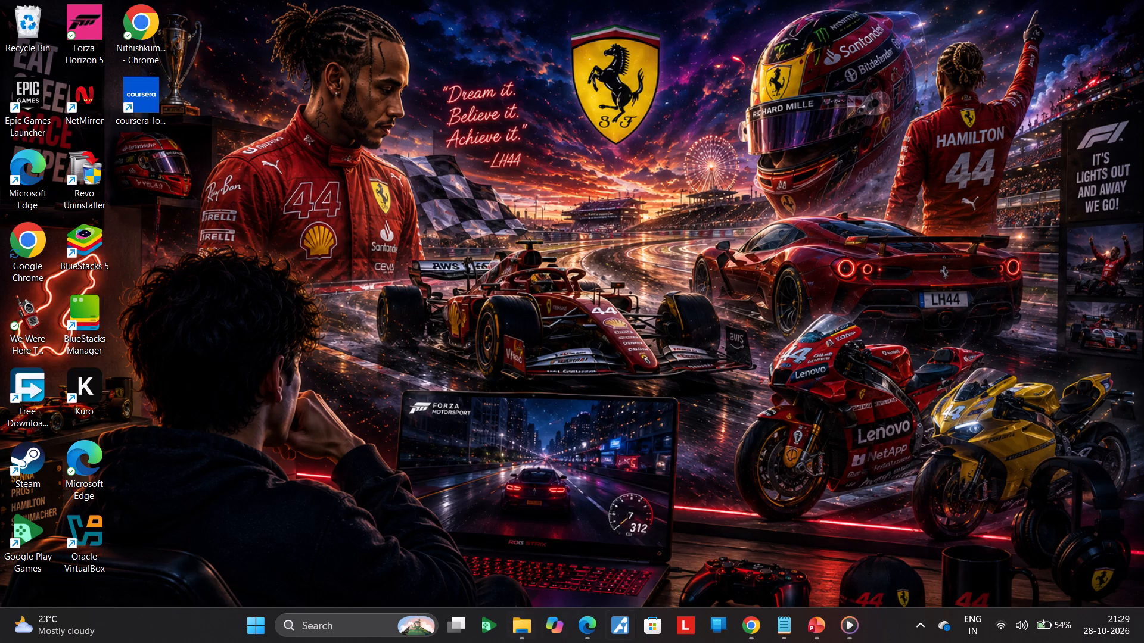
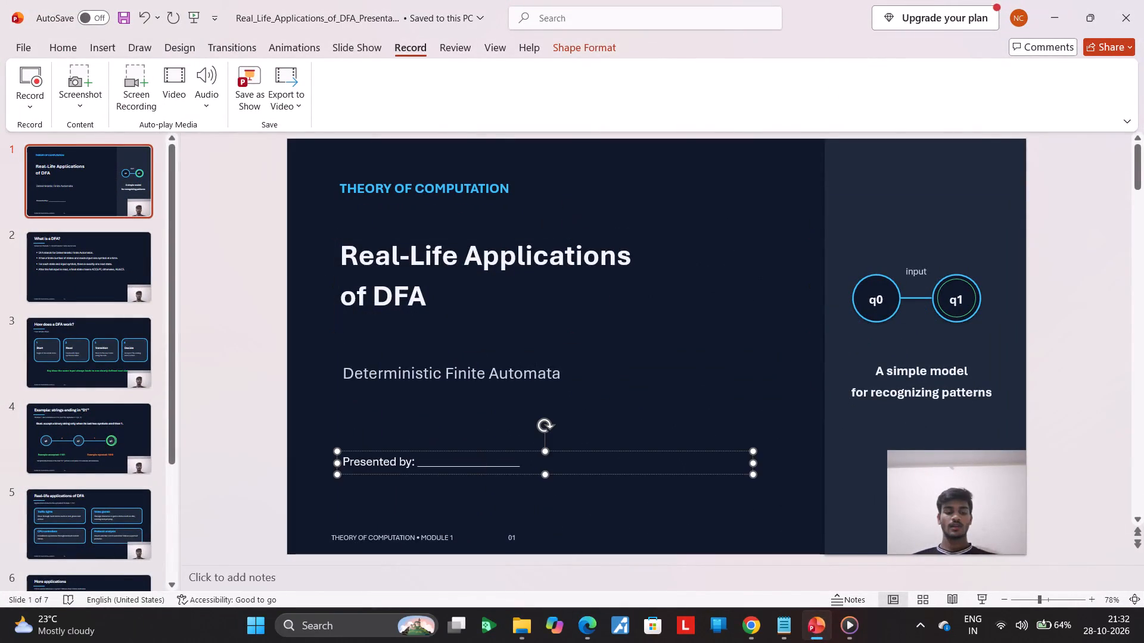
# Start deleting the underscore placeholder line after "Presented by:" on the title slide, removing one character.
pyautogui.press('Delete')
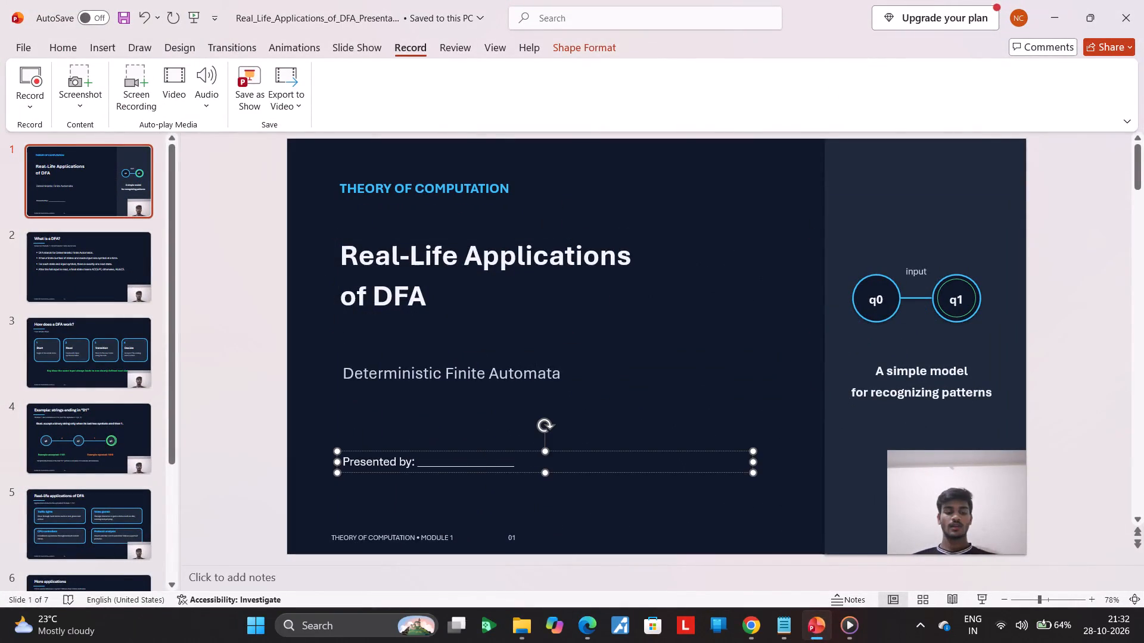
pyautogui.rightClick(485, 468)
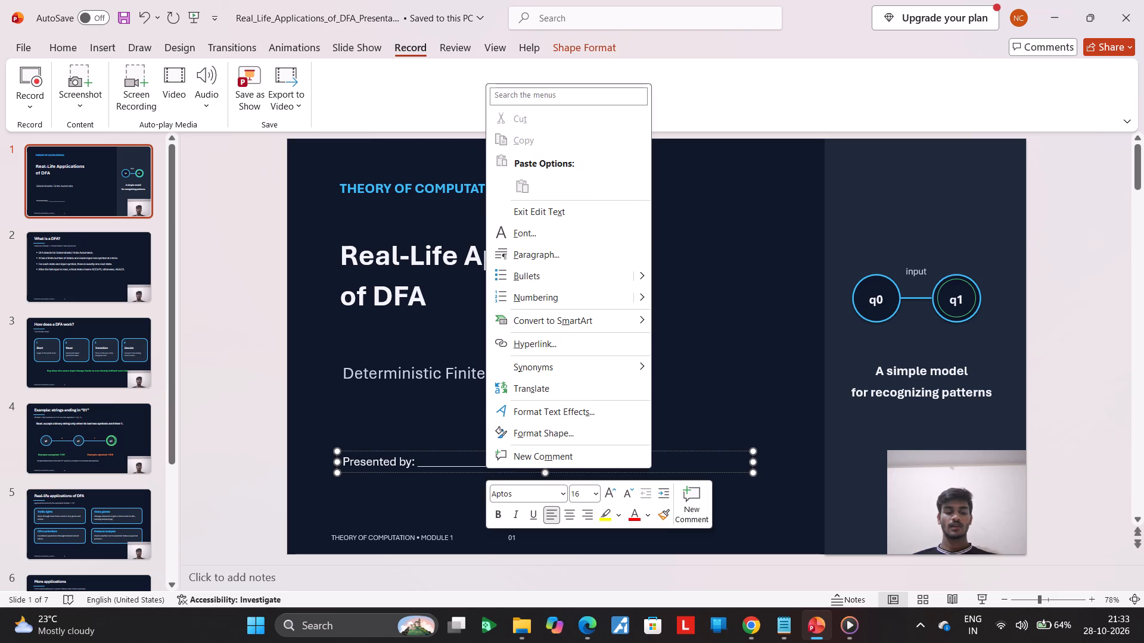
# Delete the placeholder underscores after the text cursor in the "Presented by:" line on the PowerPoint title slide.
pyautogui.click(410, 462)
pyautogui.press('Delete')
pyautogui.press('Delete')
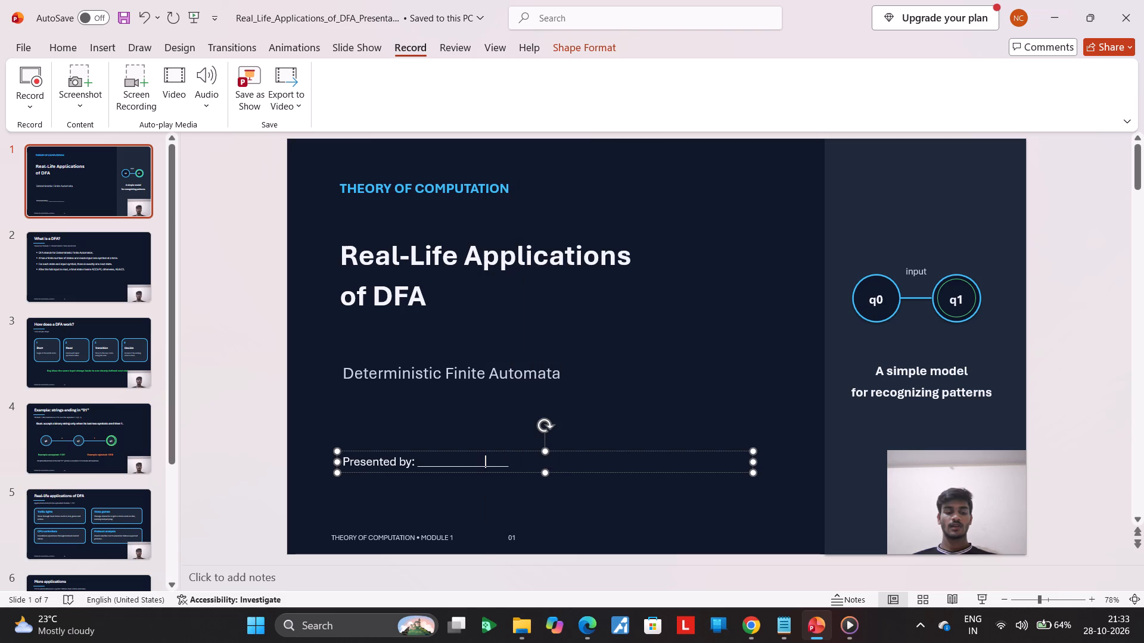
pyautogui.press('Delete')
pyautogui.press('Delete')
pyautogui.press('Delete')
pyautogui.press('Delete')
pyautogui.press('Delete')
pyautogui.press('Delete')
pyautogui.press('Delete')
pyautogui.press('Delete')
pyautogui.press('Delete')
pyautogui.press('Delete')
pyautogui.press('Delete')
pyautogui.press('Delete')
pyautogui.press('Delete')
pyautogui.press('Delete')
pyautogui.press('Delete')
pyautogui.press('Delete')
pyautogui.press('Delete')
pyautogui.press('Delete')
pyautogui.press('Delete')
pyautogui.press('Delete')
pyautogui.press('Delete')
pyautogui.press('Delete')
pyautogui.press('Delete')
pyautogui.press('Delete')
pyautogui.press('Delete')
pyautogui.press('Delete')
pyautogui.press('Delete')
pyautogui.press('Delete')
pyautogui.press('Delete')
# Delete the whole "Presented by:" line, including its remaining underscores, from the title slide.
pyautogui.press('Delete')
pyautogui.press('Delete')
pyautogui.press('Delete')
pyautogui.press('Delete')
pyautogui.press('BackSpace')
pyautogui.press('BackSpace')
pyautogui.press('BackSpace')
pyautogui.press('BackSpace')
pyautogui.press('BackSpace')
pyautogui.press('BackSpace')
pyautogui.press('BackSpace')
pyautogui.press('BackSpace')
pyautogui.press('BackSpace')
pyautogui.press('BackSpace')
pyautogui.press('BackSpace')
pyautogui.press('BackSpace')
pyautogui.press('BackSpace')
pyautogui.press('BackSpace')
pyautogui.press('BackSpace')
pyautogui.press('BackSpace')
pyautogui.press('BackSpace')
pyautogui.press('BackSpace')
pyautogui.press('BackSpace')
pyautogui.press('BackSpace')
pyautogui.press('BackSpace')
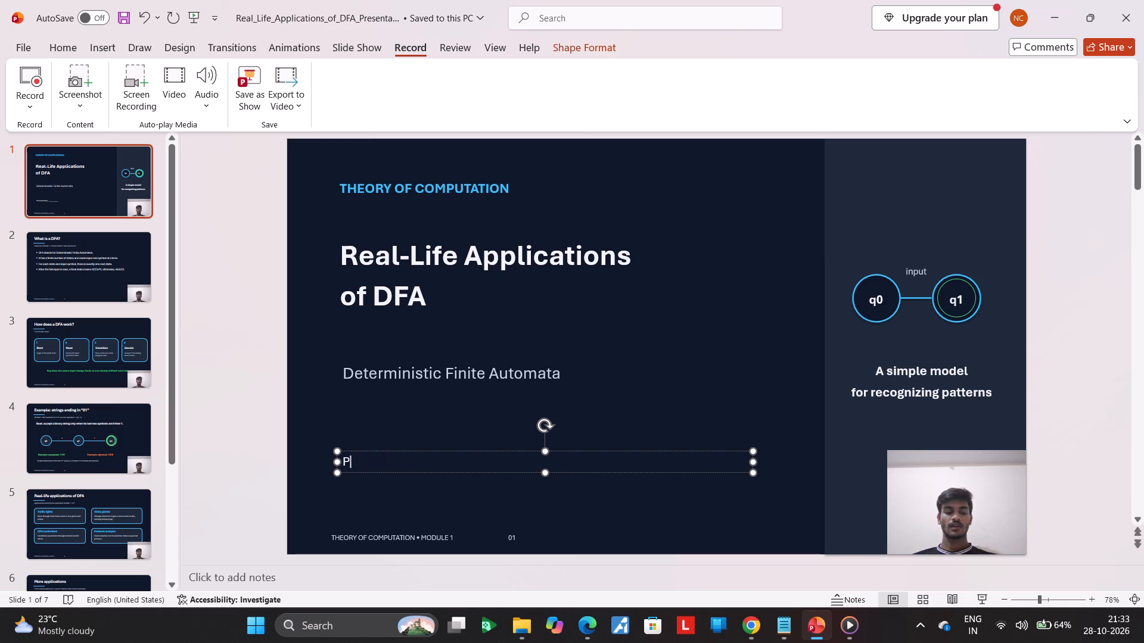
pyautogui.press('BackSpace')
pyautogui.click(400, 419)
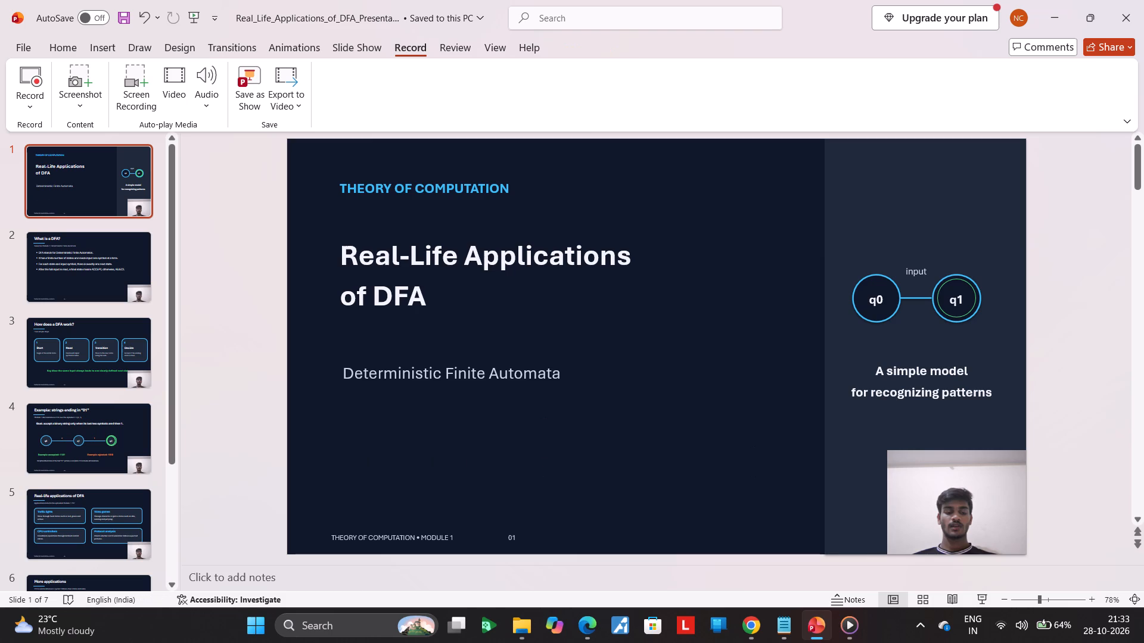
# Delete the "THEORY OF COMPUTATION • MODULE 1" footer text on the "What is a DFA?" slide and return to the title slide.
pyautogui.click(129, 264)
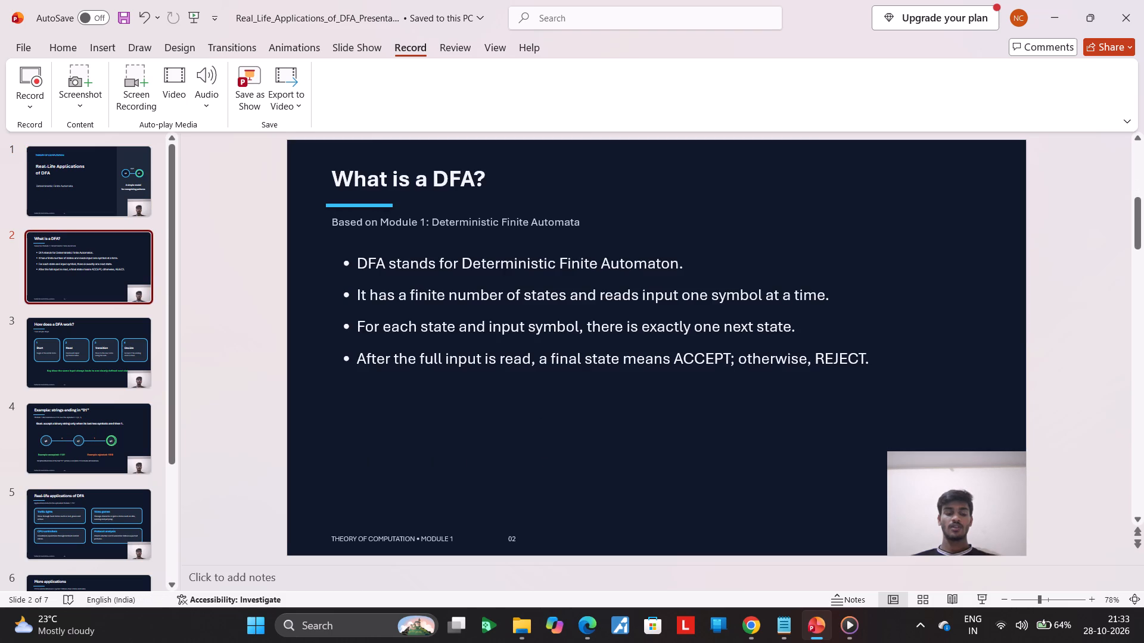
pyautogui.click(448, 539)
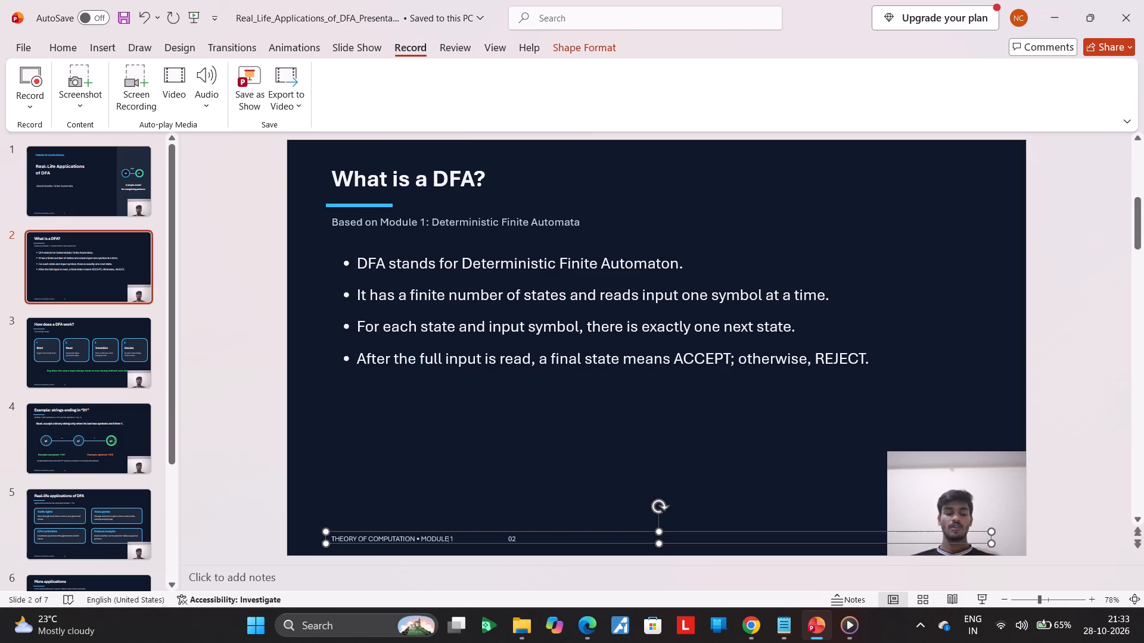
pyautogui.press('BackSpace')
pyautogui.press('BackSpace')
pyautogui.press('BackSpace')
pyautogui.press('BackSpace')
pyautogui.press('BackSpace')
pyautogui.press('BackSpace')
pyautogui.press('BackSpace')
pyautogui.press('BackSpace')
pyautogui.press('BackSpace')
pyautogui.press('BackSpace')
pyautogui.press('BackSpace')
pyautogui.press('BackSpace')
pyautogui.press('BackSpace')
pyautogui.press('BackSpace')
pyautogui.press('BackSpace')
pyautogui.press('BackSpace')
pyautogui.press('BackSpace')
pyautogui.press('BackSpace')
pyautogui.press('BackSpace')
pyautogui.press('BackSpace')
pyautogui.press('BackSpace')
pyautogui.press('BackSpace')
pyautogui.press('BackSpace')
pyautogui.press('BackSpace')
pyautogui.press('BackSpace')
pyautogui.press('BackSpace')
pyautogui.press('BackSpace')
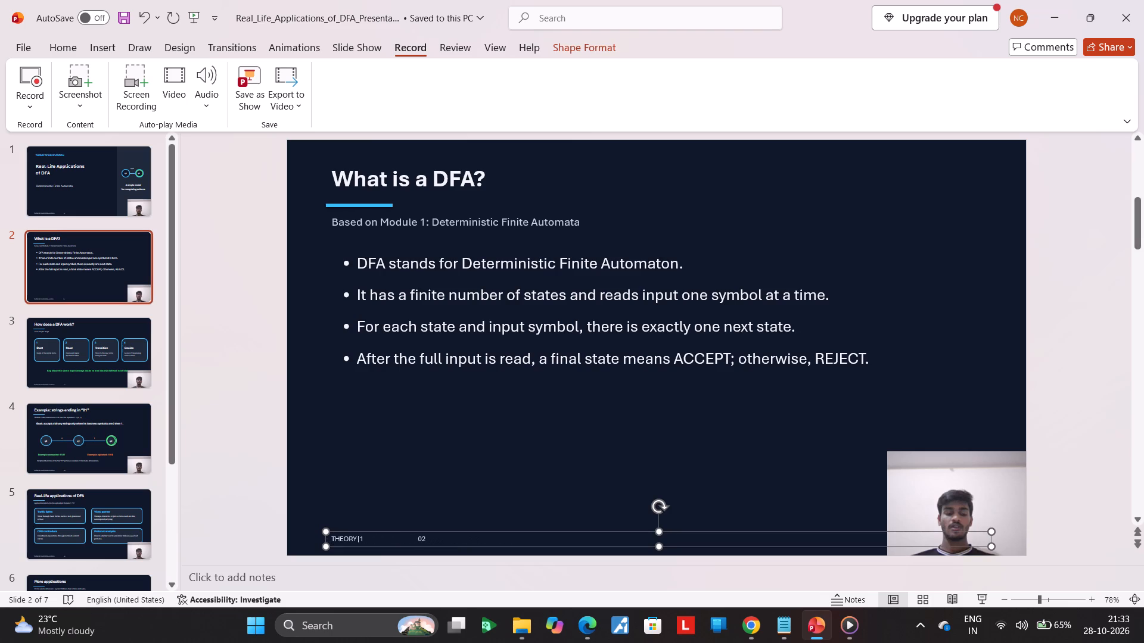
pyautogui.press('BackSpace')
pyautogui.press('Right')
pyautogui.press('Right')
pyautogui.press('BackSpace')
pyautogui.press('BackSpace')
pyautogui.press('BackSpace')
pyautogui.click(100, 171)
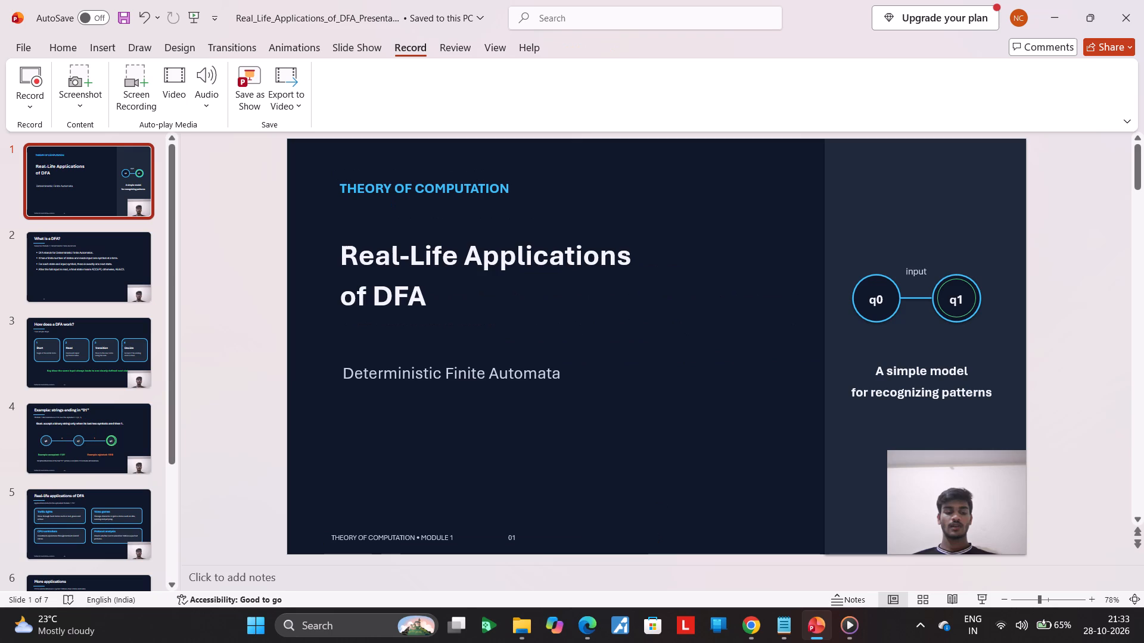
# Bring up the available Wi-Fi networks in Windows and select the "iQOO Neo9 Pro" network.
pyautogui.click(1064, 633)
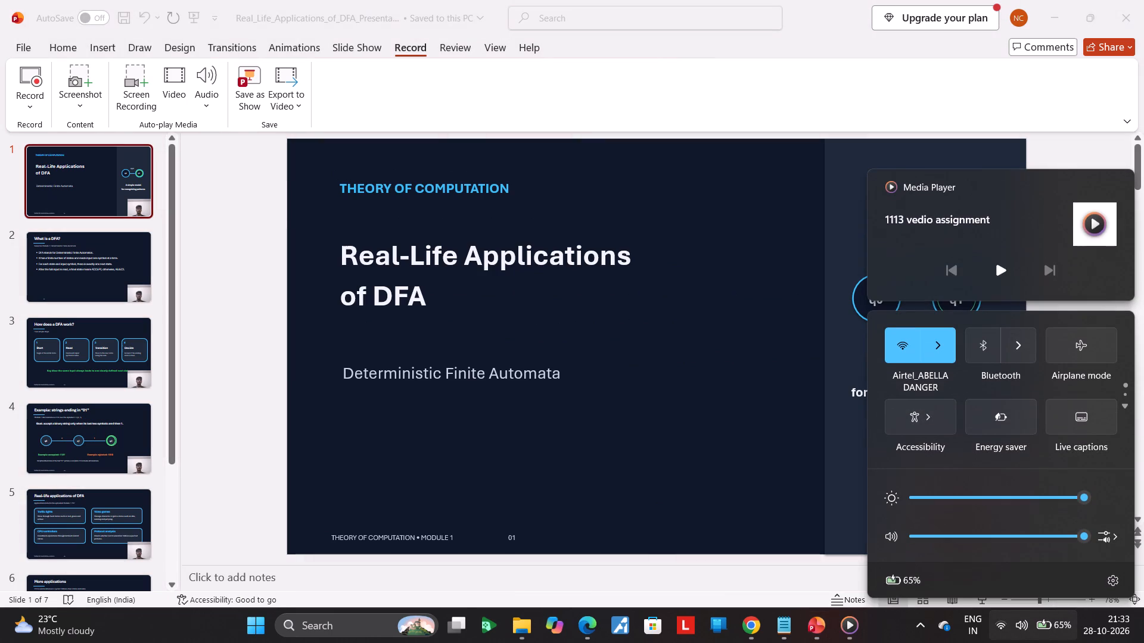
pyautogui.click(940, 330)
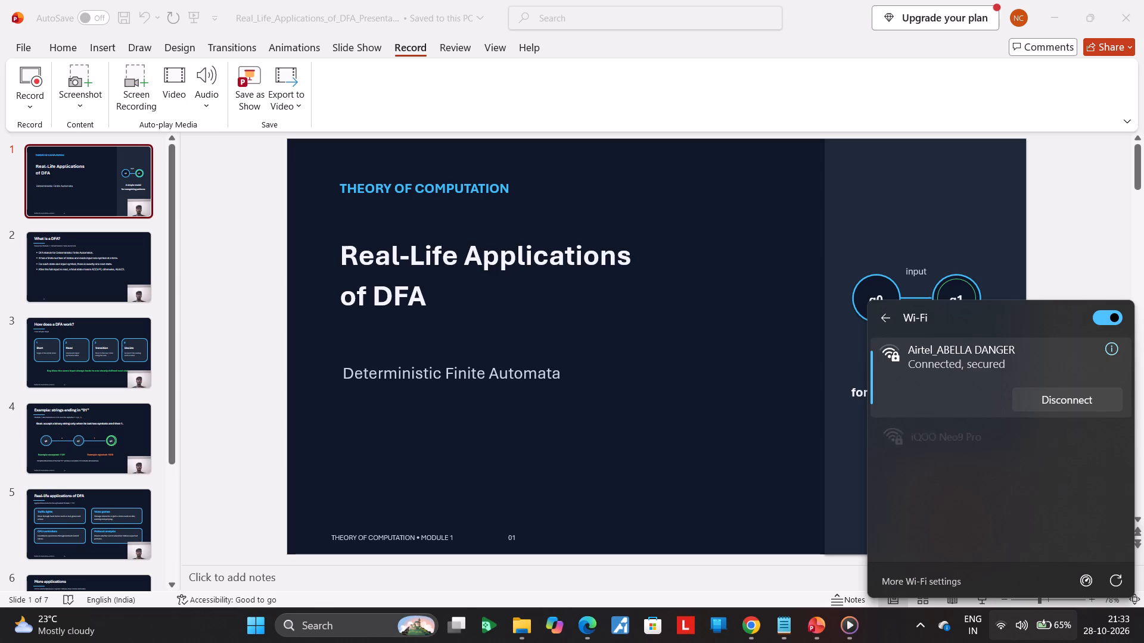
pyautogui.click(949, 438)
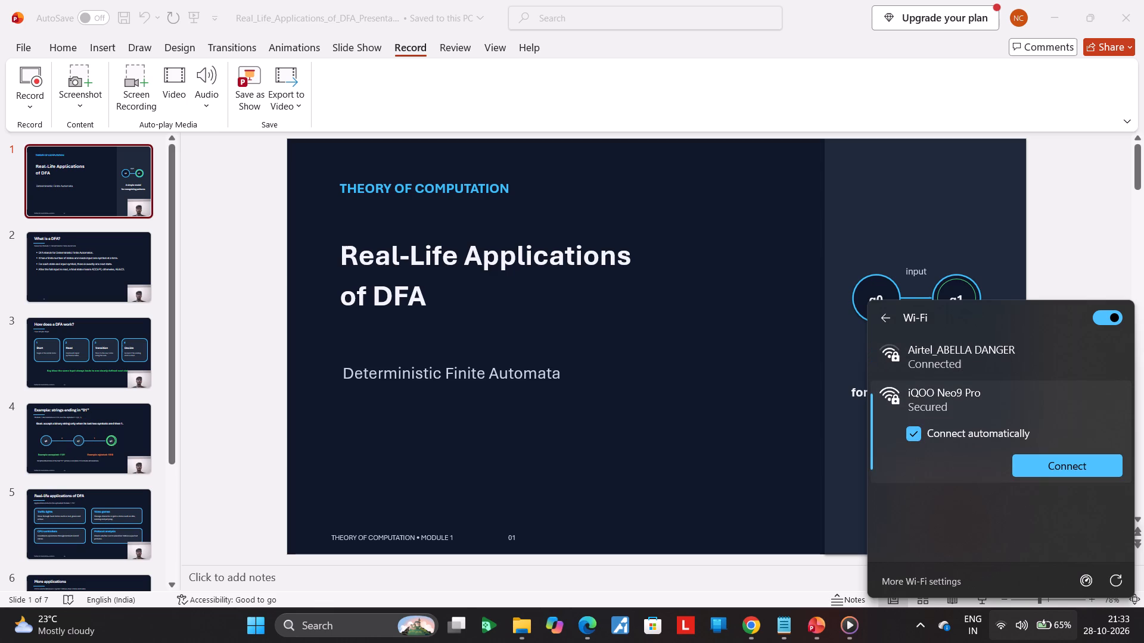
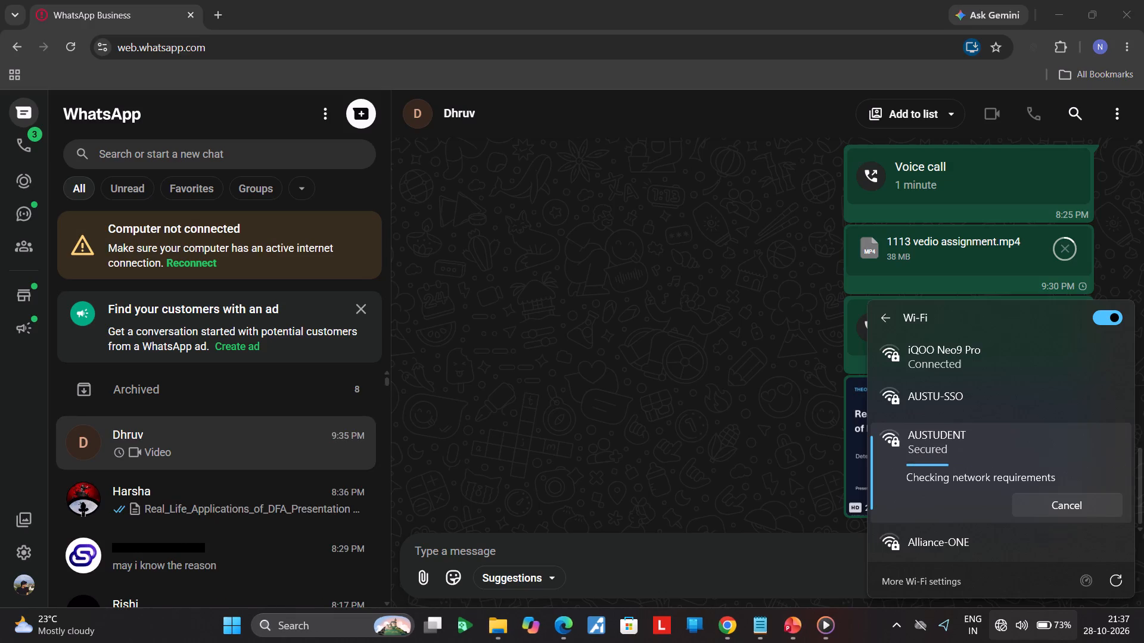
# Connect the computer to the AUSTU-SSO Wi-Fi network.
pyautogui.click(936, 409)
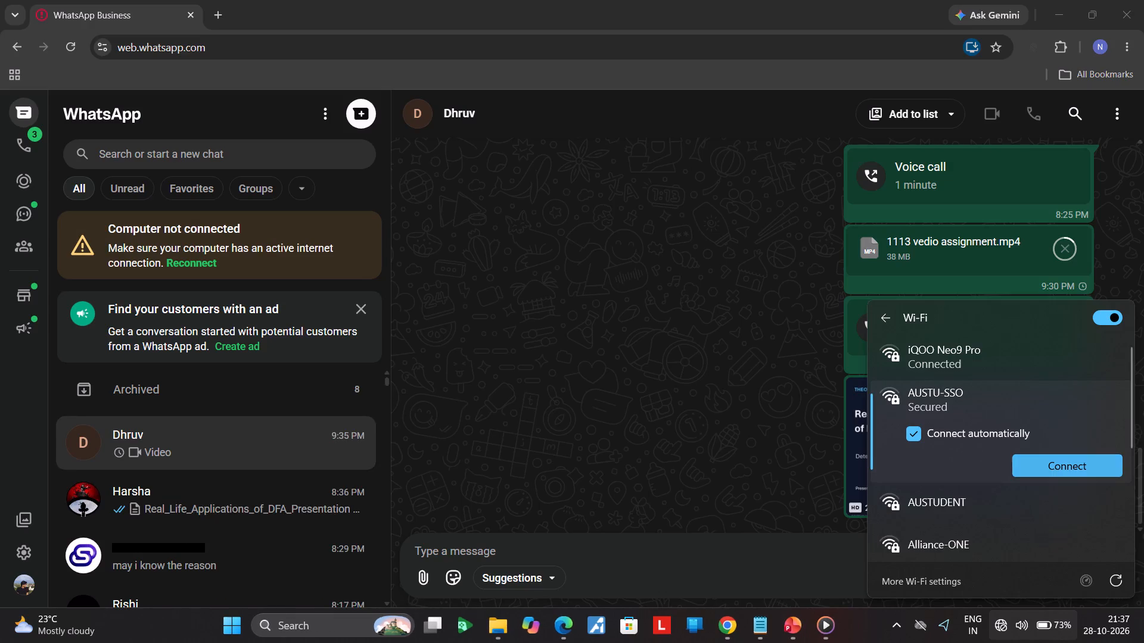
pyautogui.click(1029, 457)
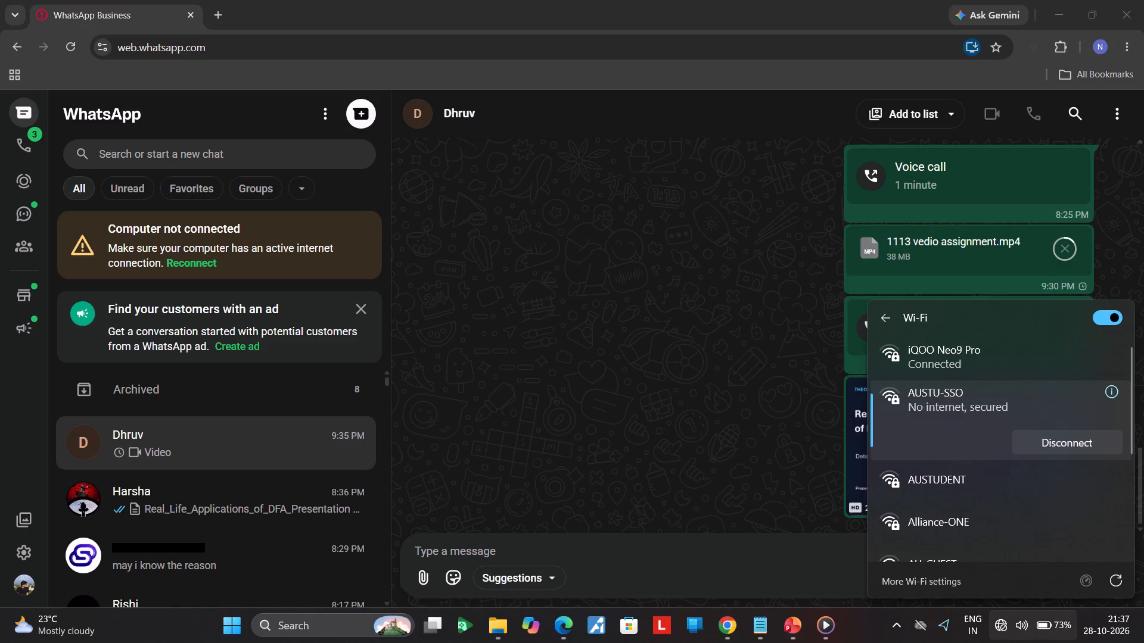
pyautogui.scroll(-3, 942, 483)
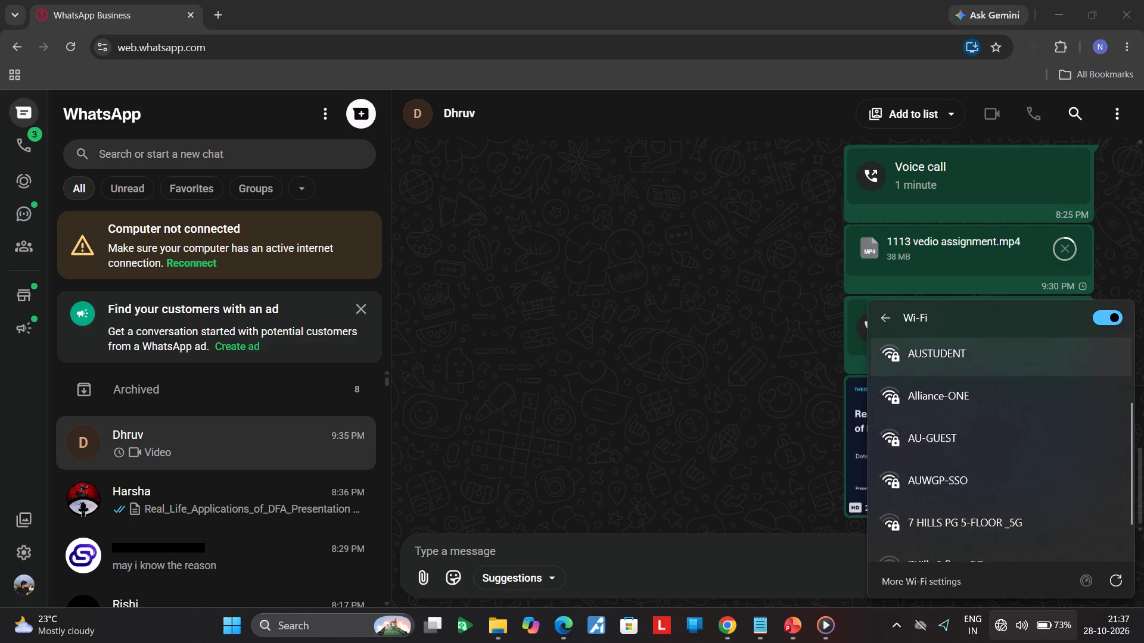
pyautogui.scroll(-3, 942, 483)
pyautogui.scroll(5, 942, 483)
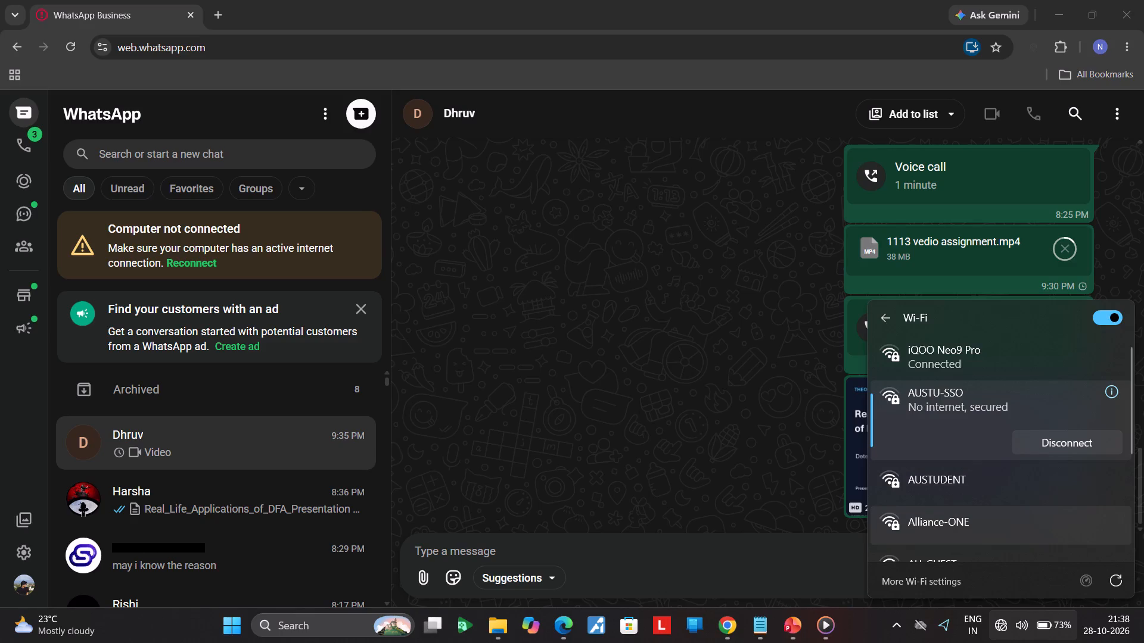
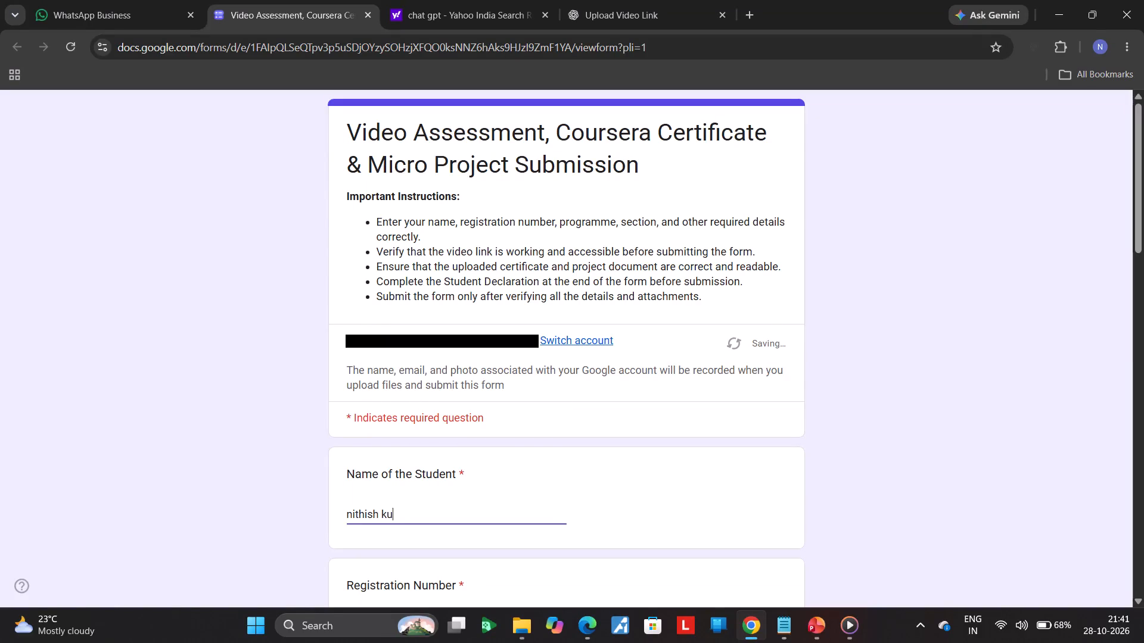
# Finish entering the student's full name in the "Name of the Student" answer of the submission form.
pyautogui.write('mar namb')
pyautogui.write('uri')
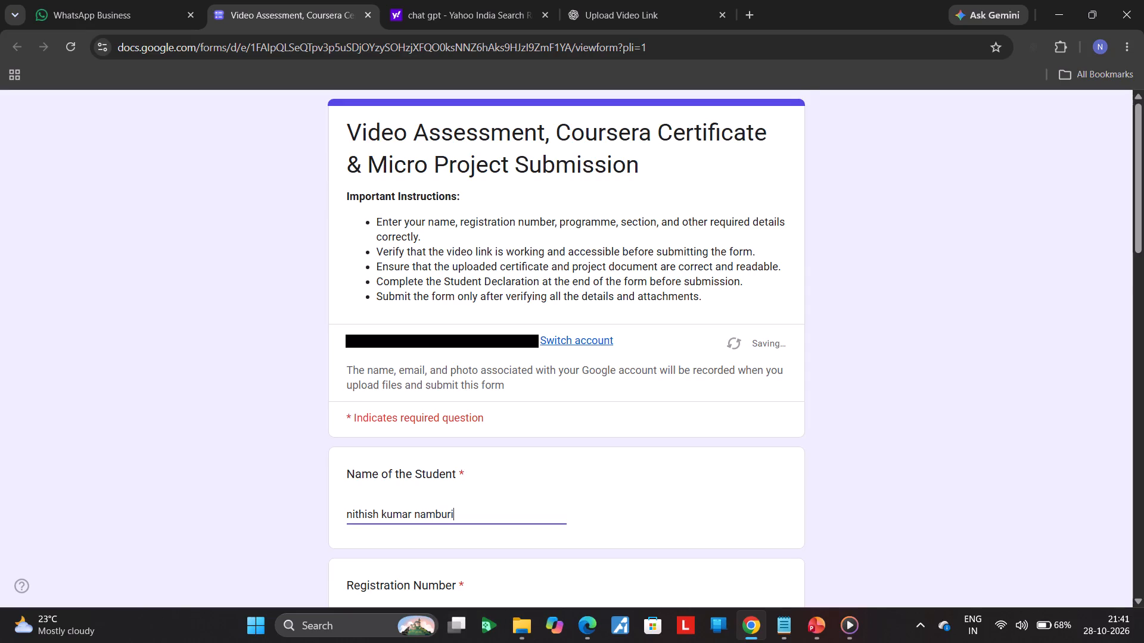
# Activate the empty "Registration Number" answer for entry.
pyautogui.scroll(-1, 557, 470)
pyautogui.click(415, 516)
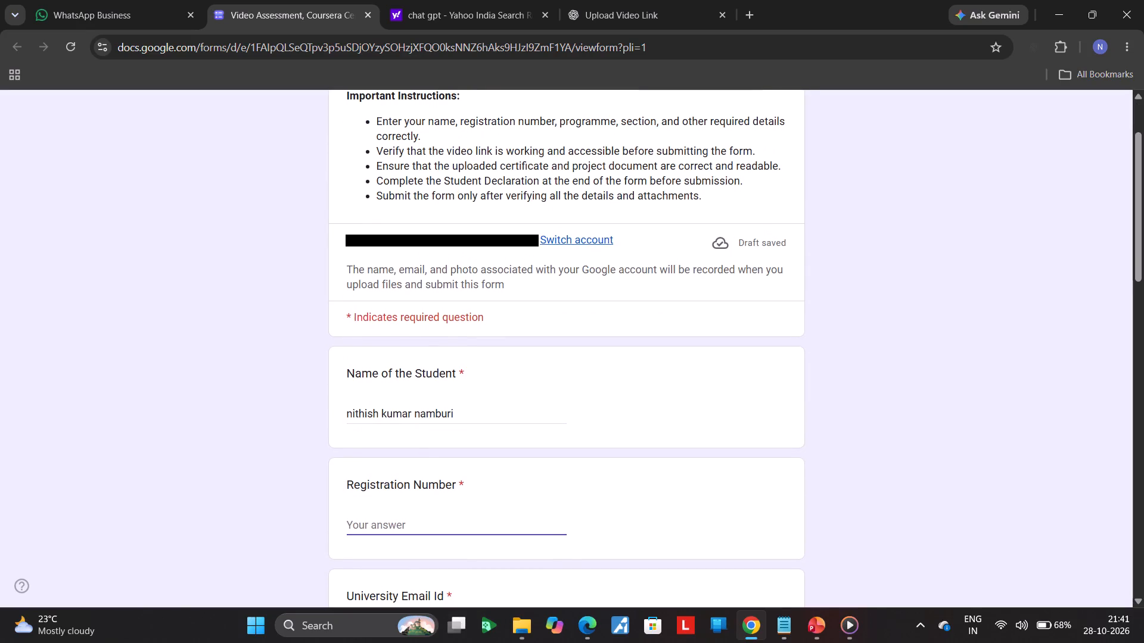
# Enter the student's registration number in the Registration Number field of the form.
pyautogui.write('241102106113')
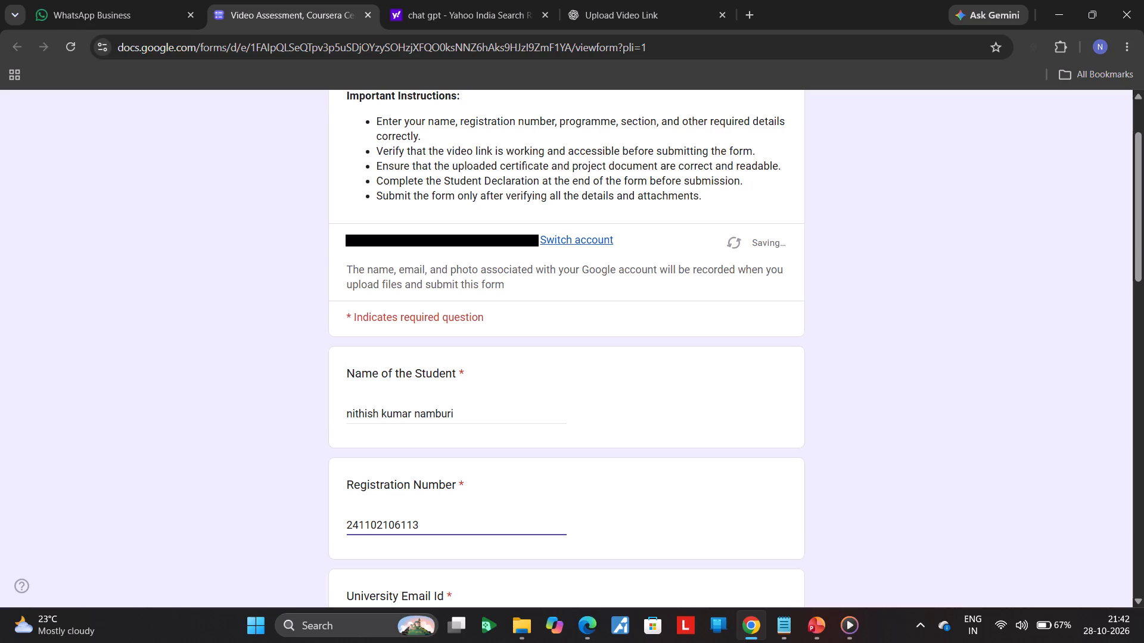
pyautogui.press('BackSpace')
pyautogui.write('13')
# Fill in the University Email Id field with the saved email address suggestion.
pyautogui.scroll(-3, 415, 516)
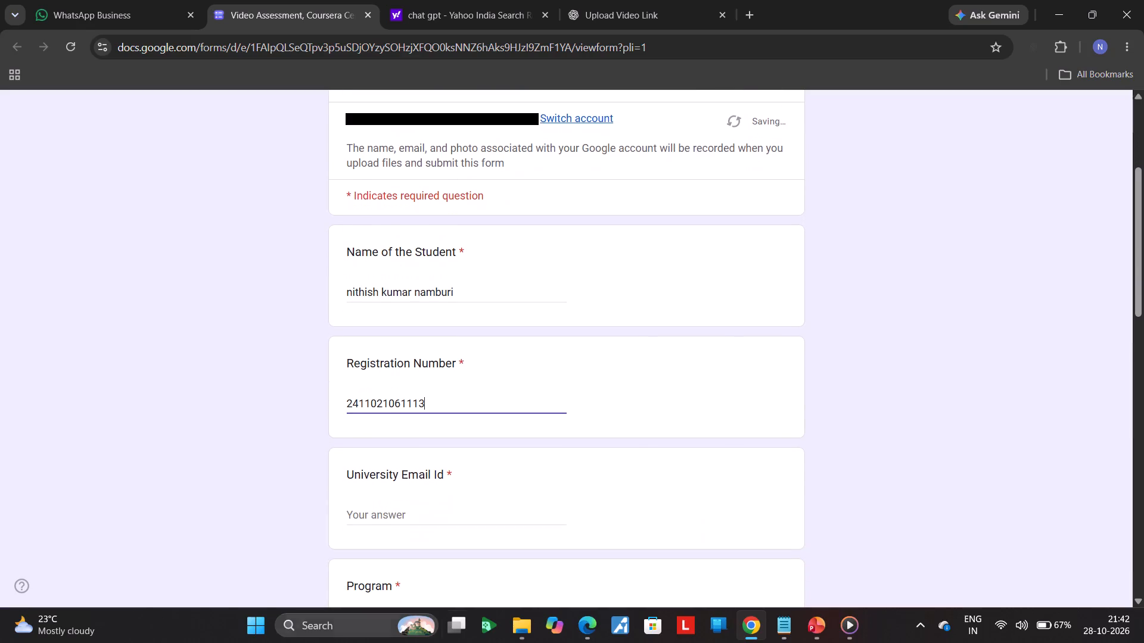
pyautogui.moveTo(433, 500); pyautogui.dragTo(427, 513)
pyautogui.click(427, 513)
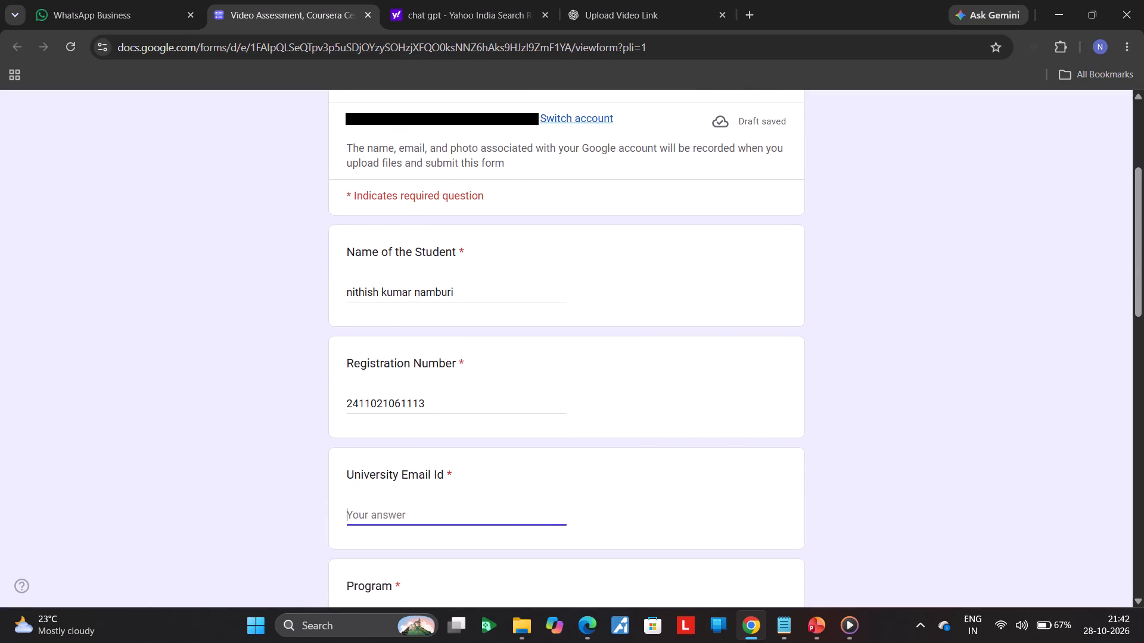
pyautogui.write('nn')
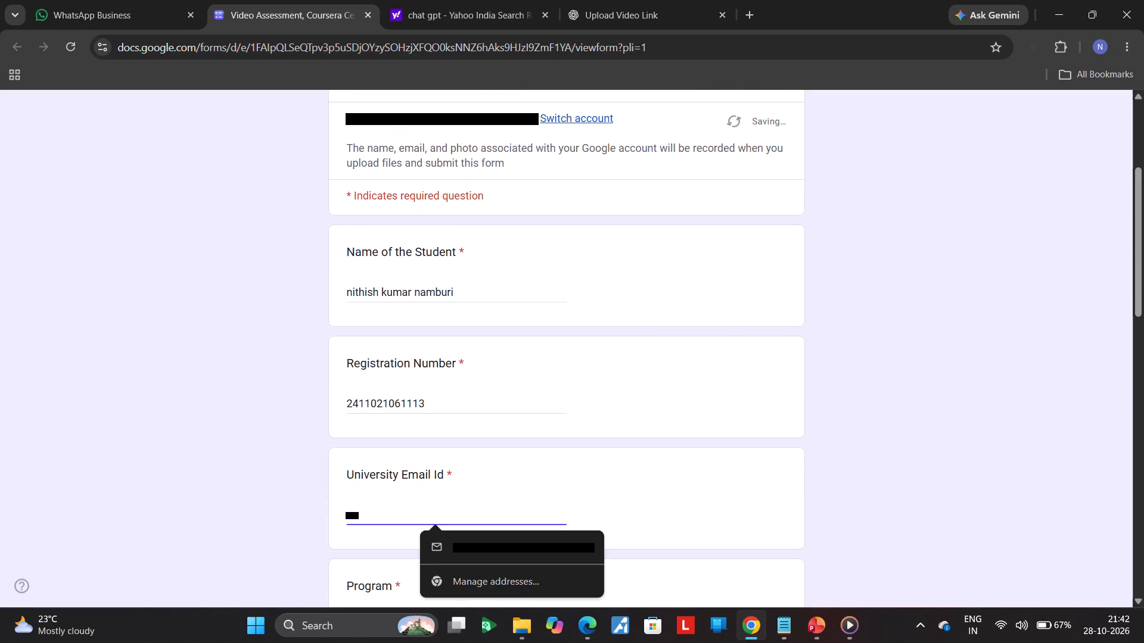
pyautogui.click(469, 543)
# Choose B. Tech IT as the Program and IT CORE B as the Section.
pyautogui.scroll(-3, 469, 543)
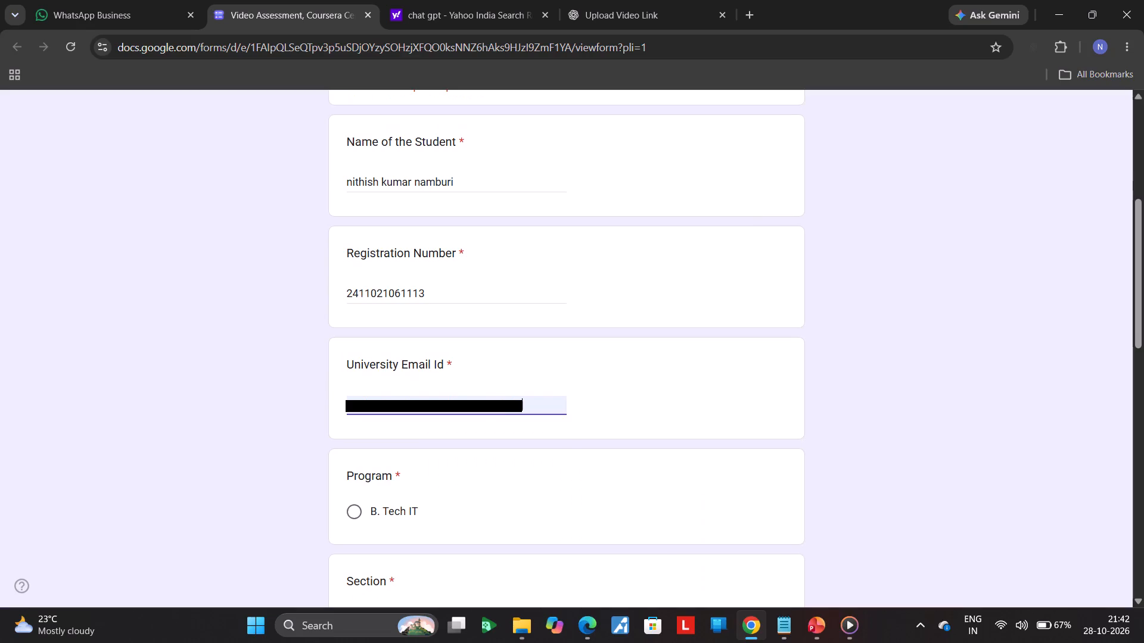
pyautogui.click(374, 505)
pyautogui.scroll(-2, 492, 505)
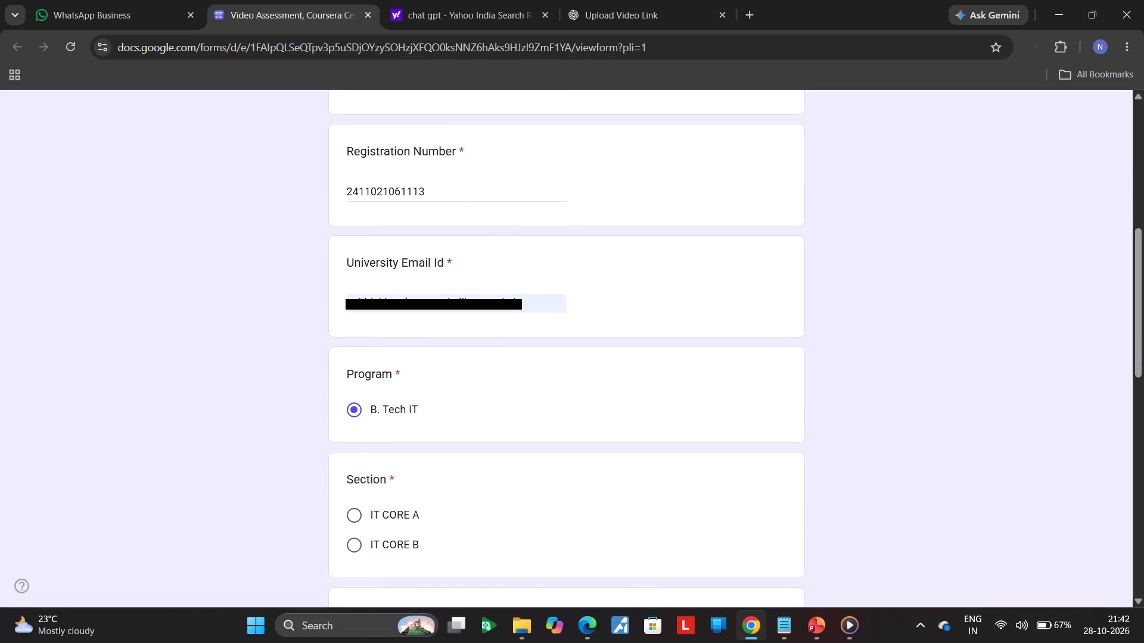
pyautogui.click(387, 545)
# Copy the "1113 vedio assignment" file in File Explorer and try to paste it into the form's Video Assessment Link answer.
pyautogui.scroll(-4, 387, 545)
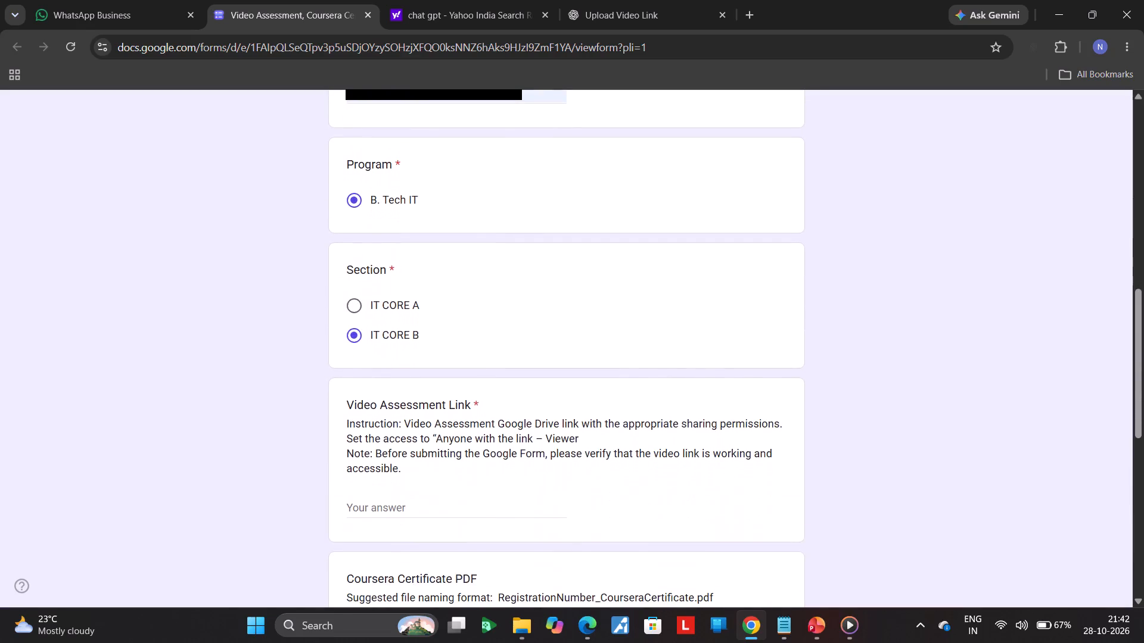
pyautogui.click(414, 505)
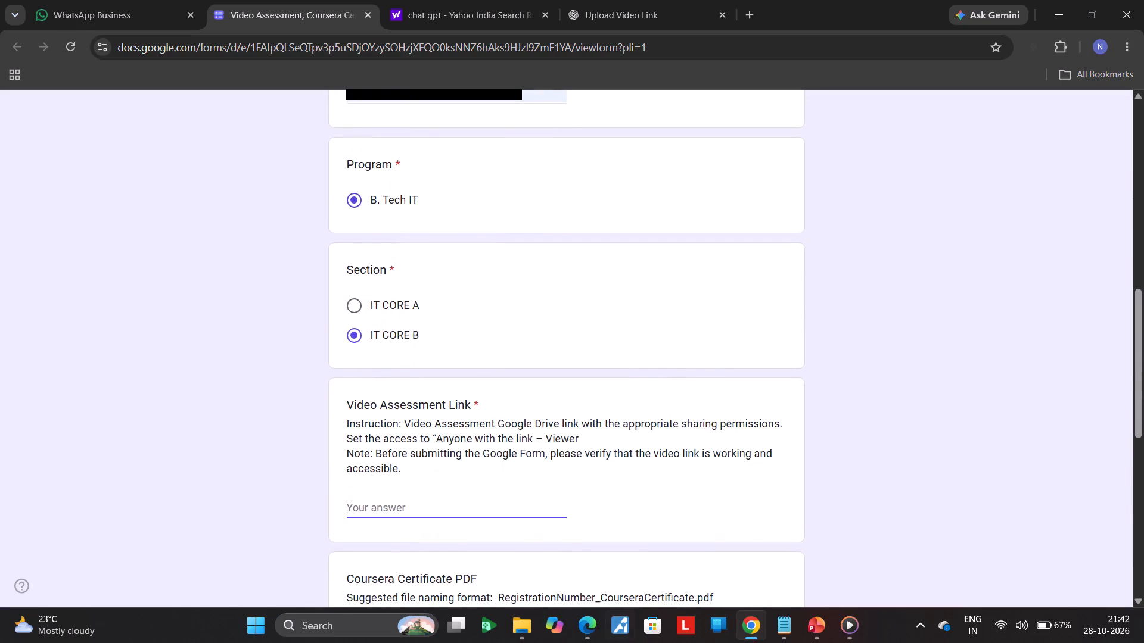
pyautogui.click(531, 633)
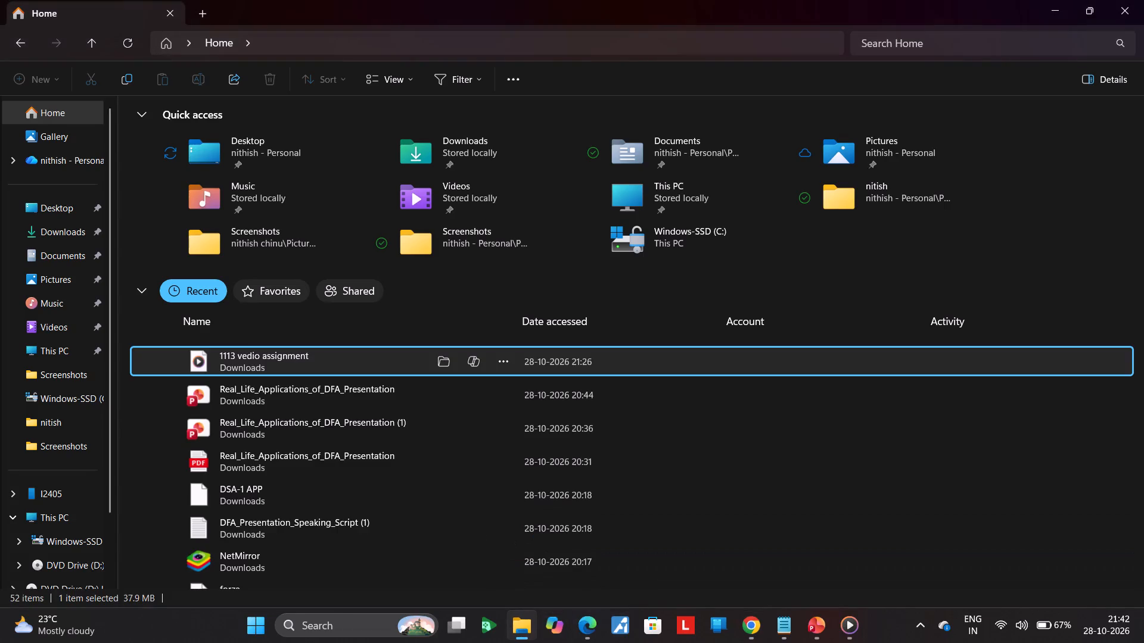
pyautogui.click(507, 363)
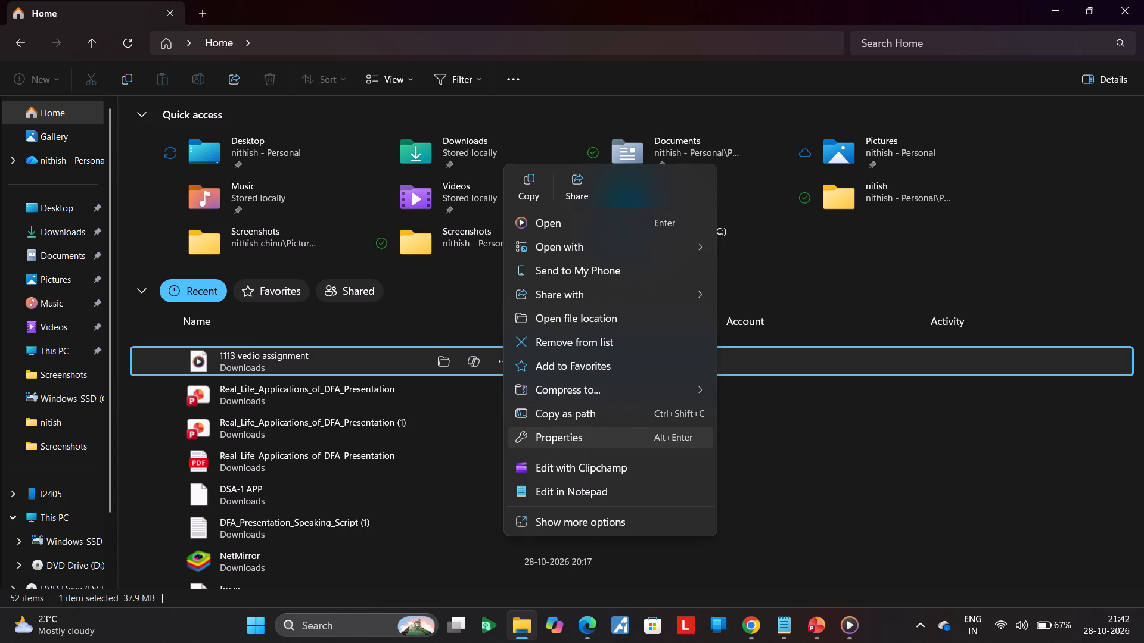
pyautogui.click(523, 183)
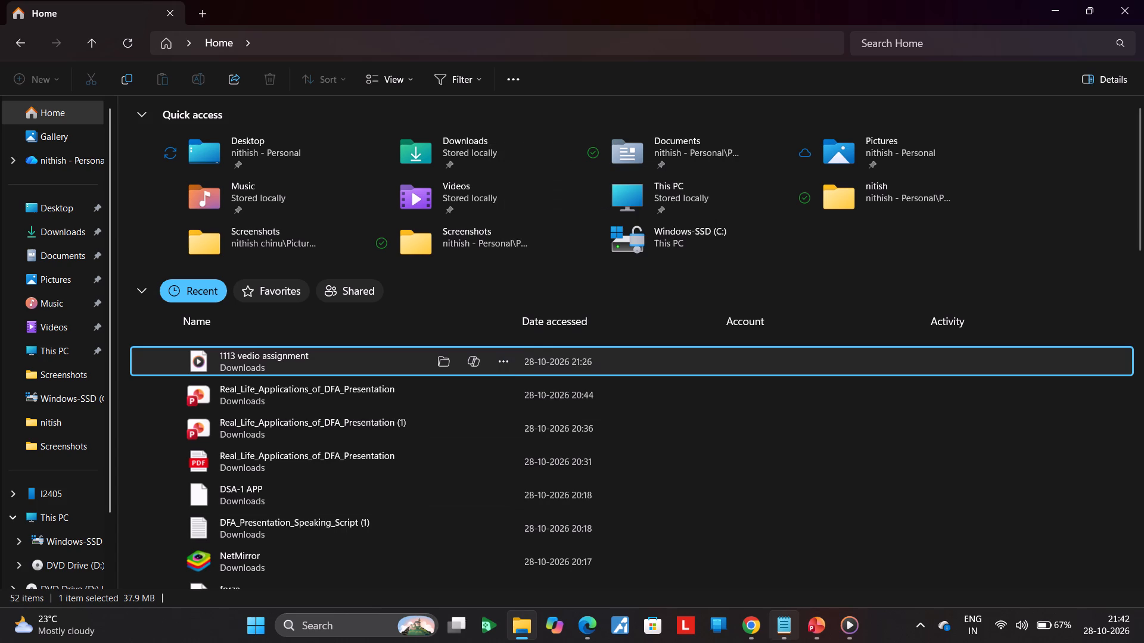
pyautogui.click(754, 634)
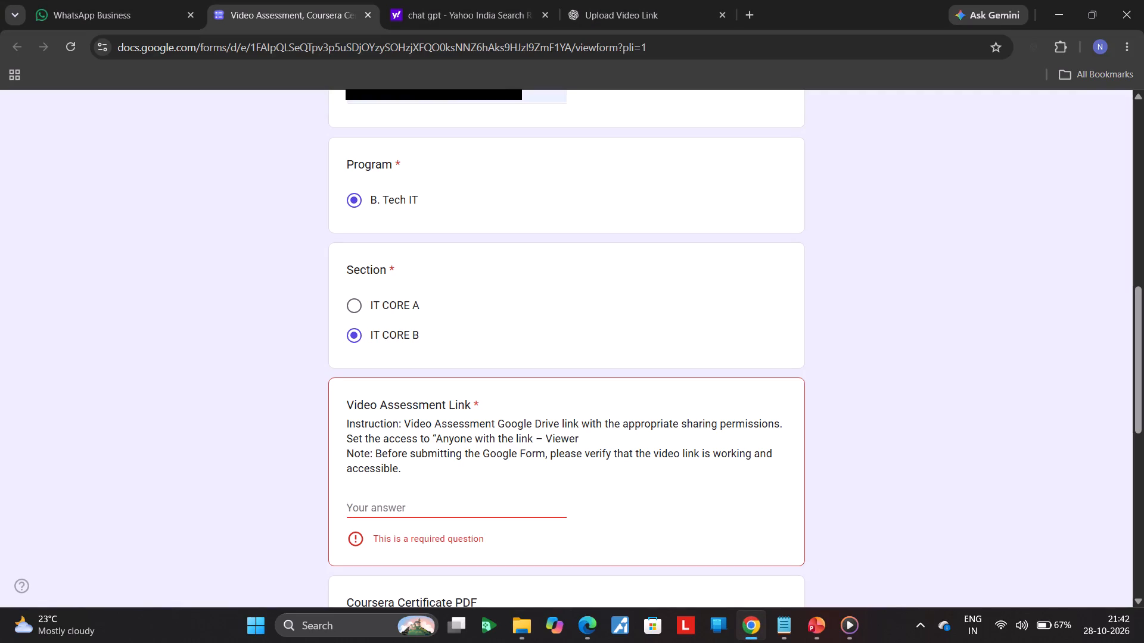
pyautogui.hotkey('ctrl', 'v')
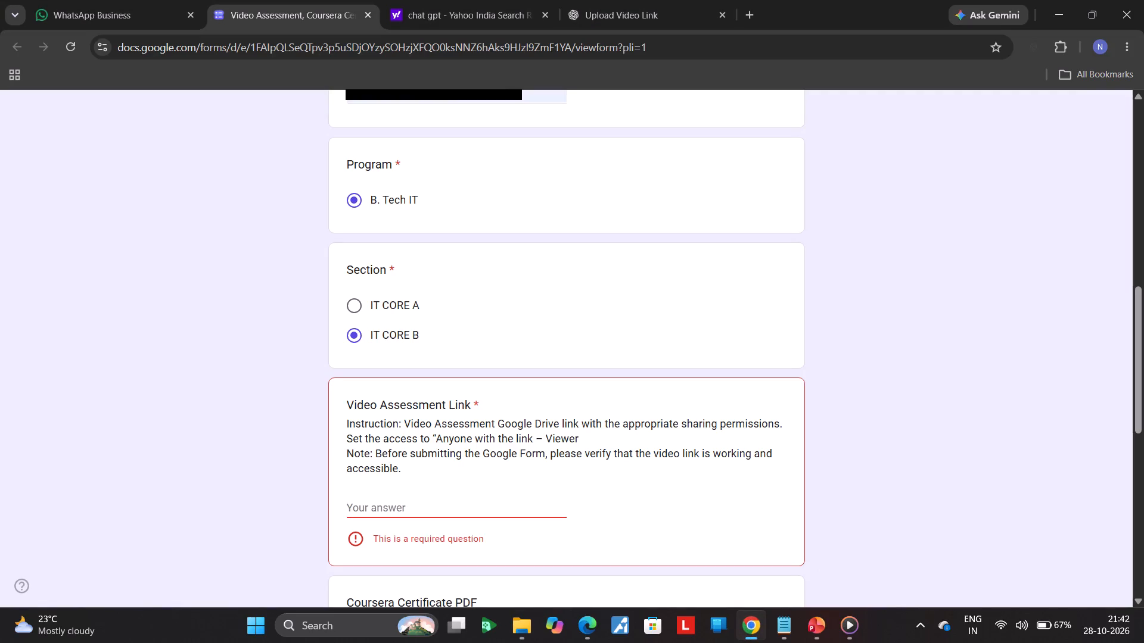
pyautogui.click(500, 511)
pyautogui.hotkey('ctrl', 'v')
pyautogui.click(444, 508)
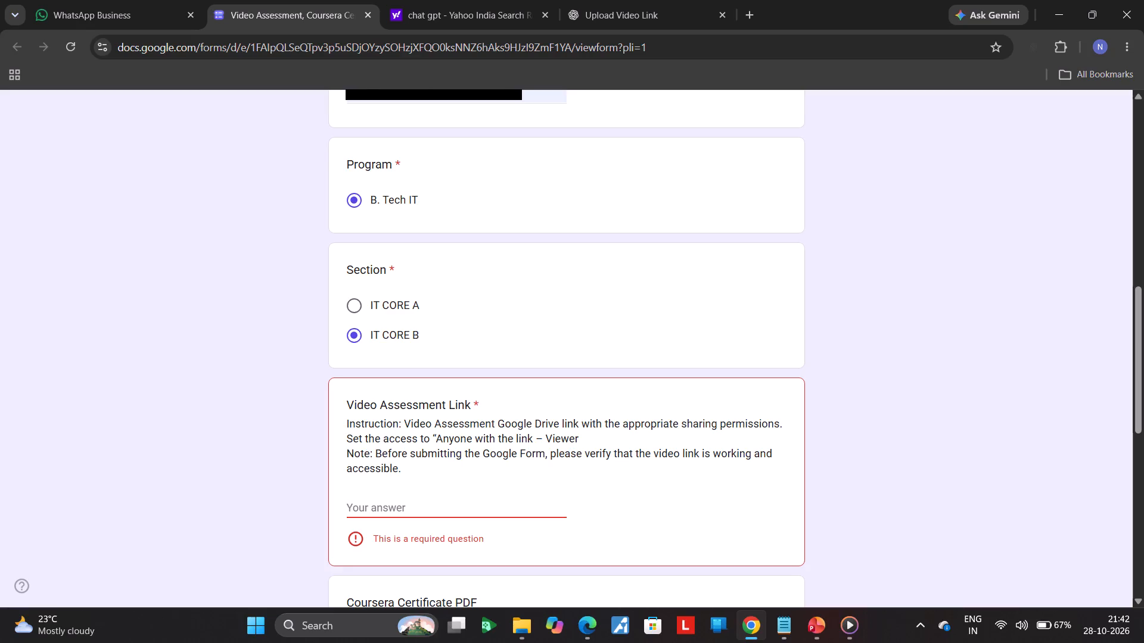
# Capture a full-screen screenshot of the form showing the empty Video Assessment Link question.
pyautogui.press('Print')
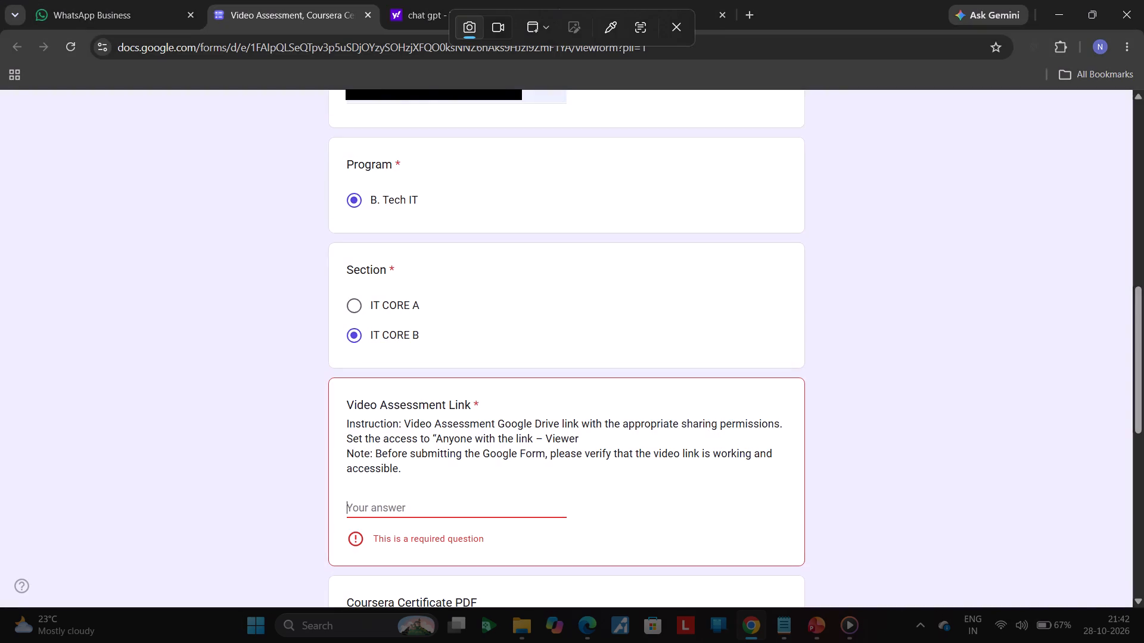
pyautogui.click(534, 29)
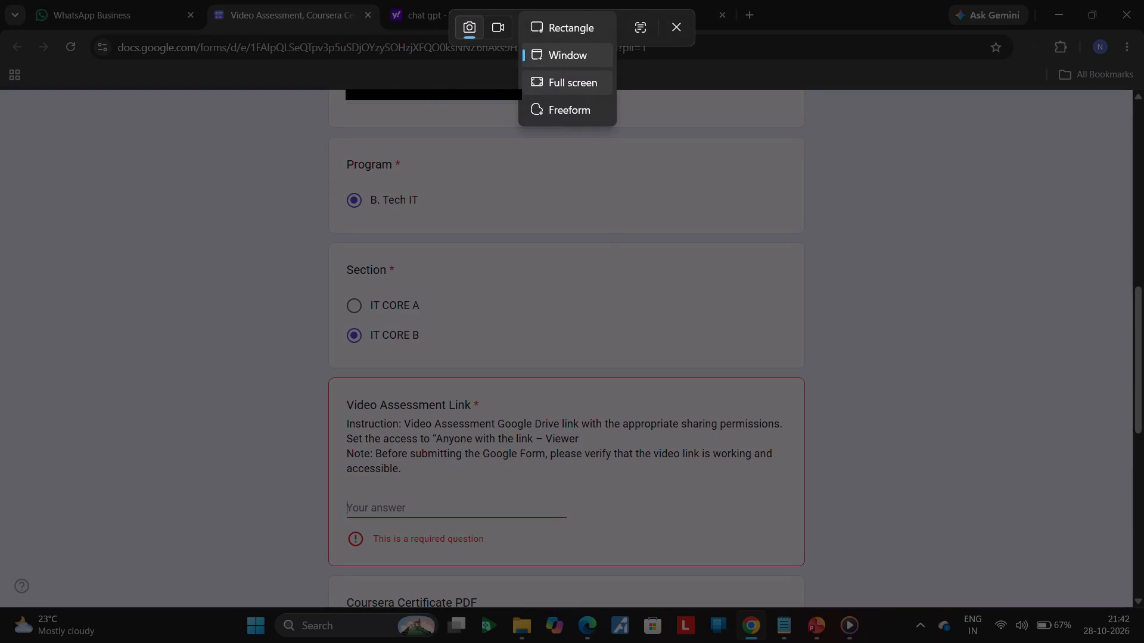
pyautogui.click(578, 83)
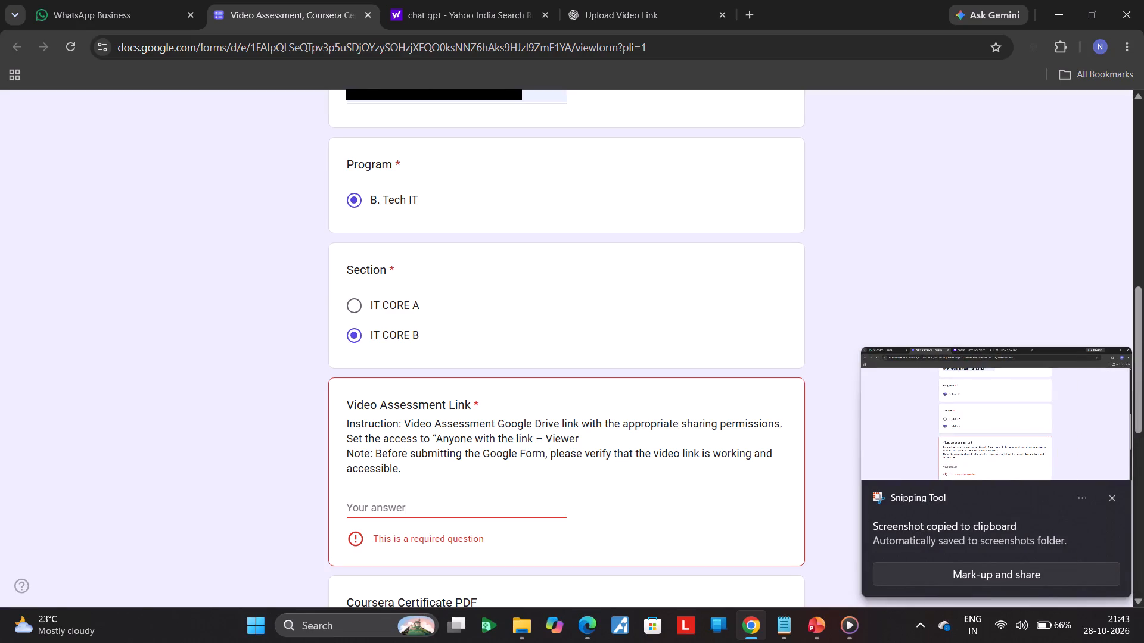
pyautogui.click(450, 0)
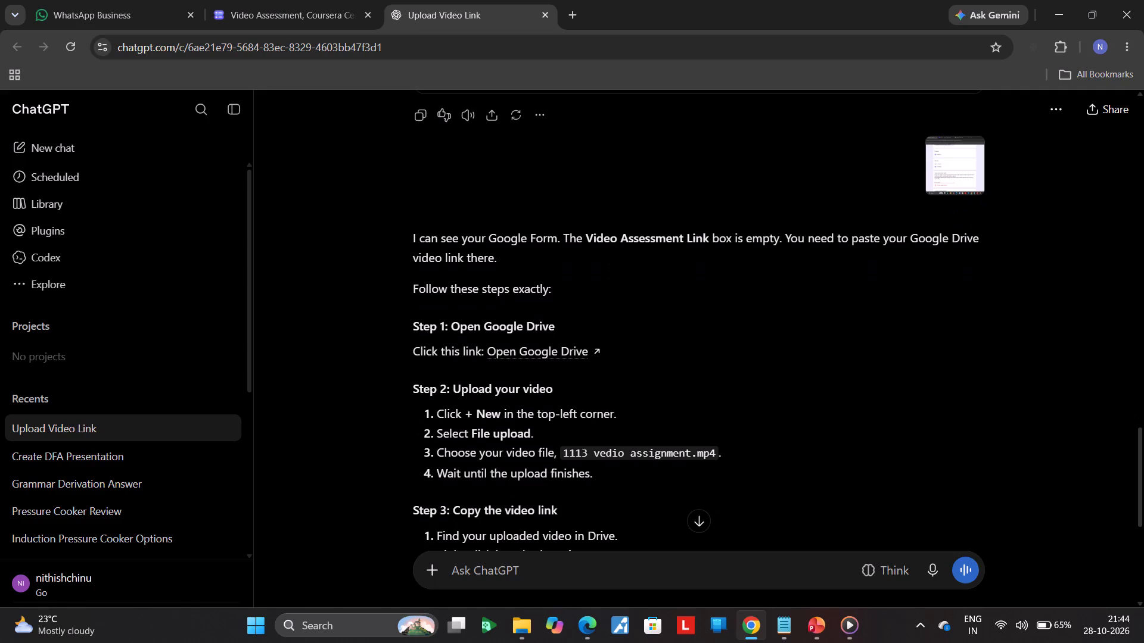
pyautogui.click(284, 0)
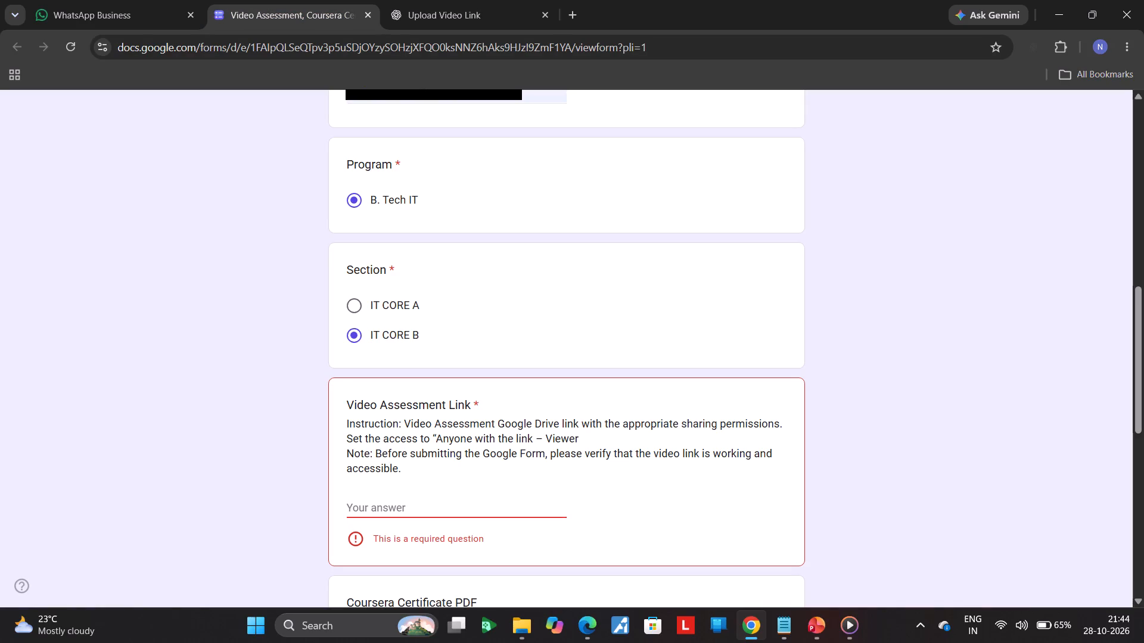
pyautogui.hscroll(1, 777, 217)
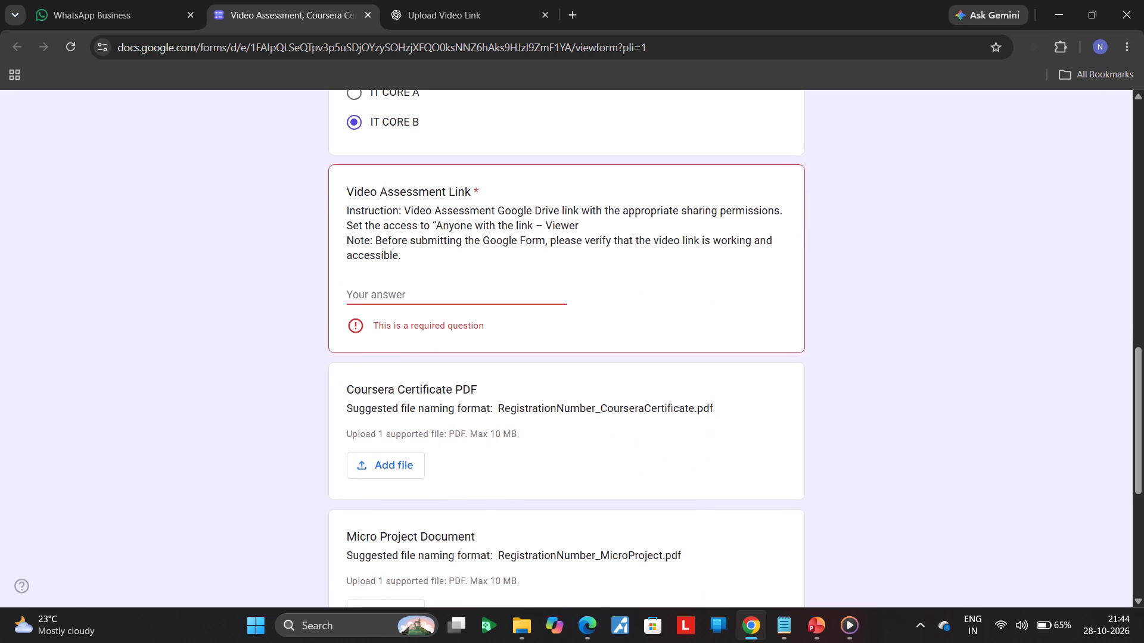
pyautogui.scroll(-1, 777, 217)
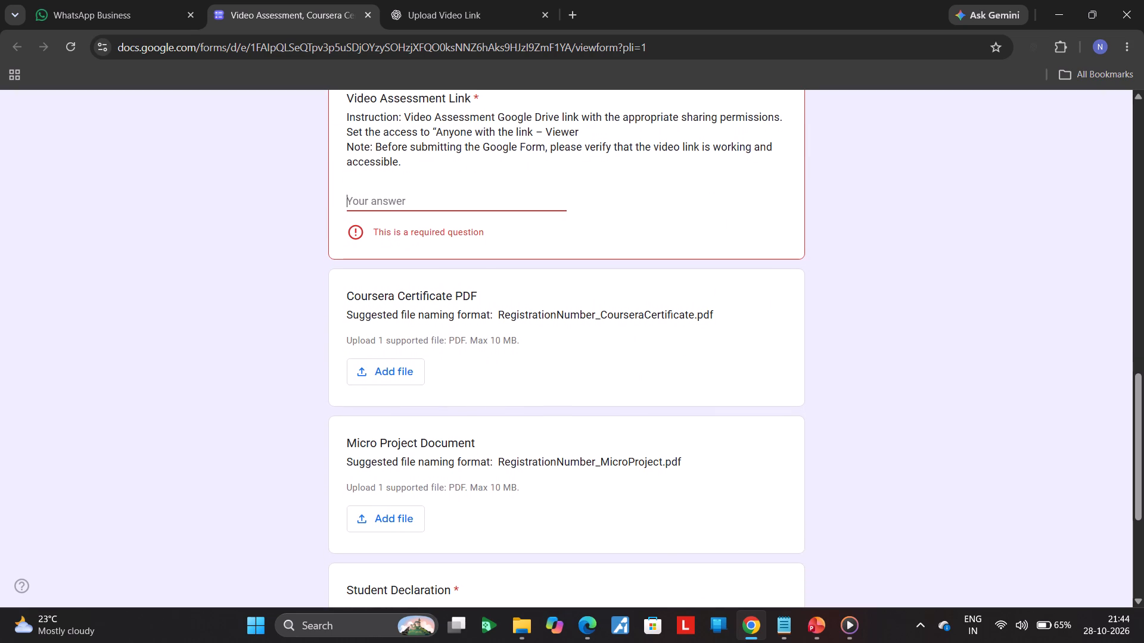
# Look through the My Drive and recent Drive files for a PDF to attach as the Coursera certificate.
pyautogui.click(414, 379)
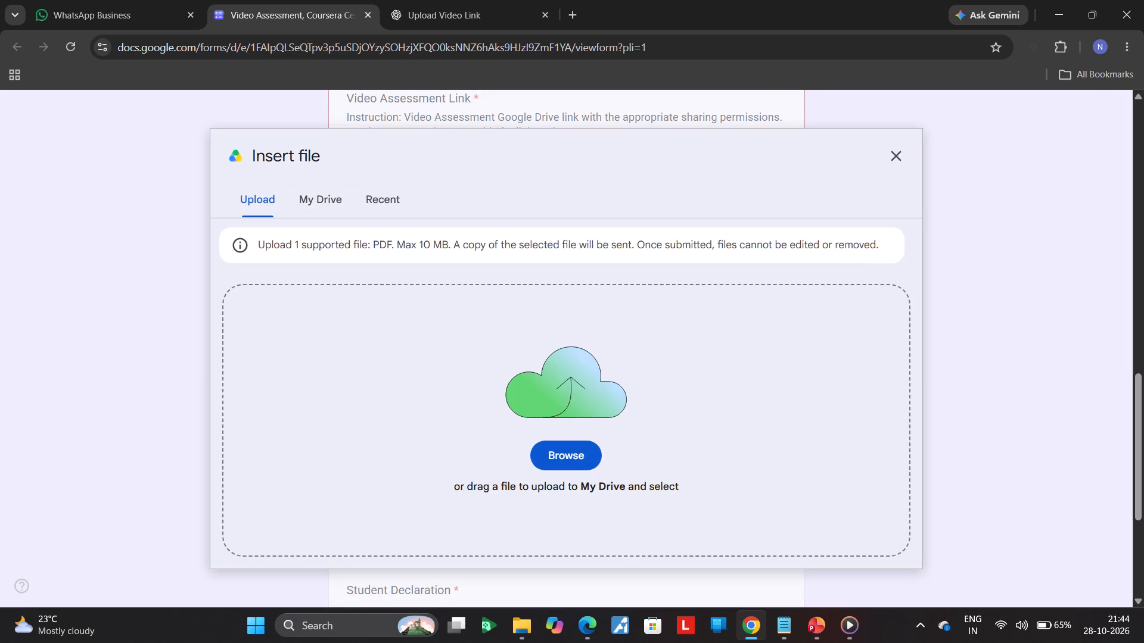
pyautogui.click(313, 198)
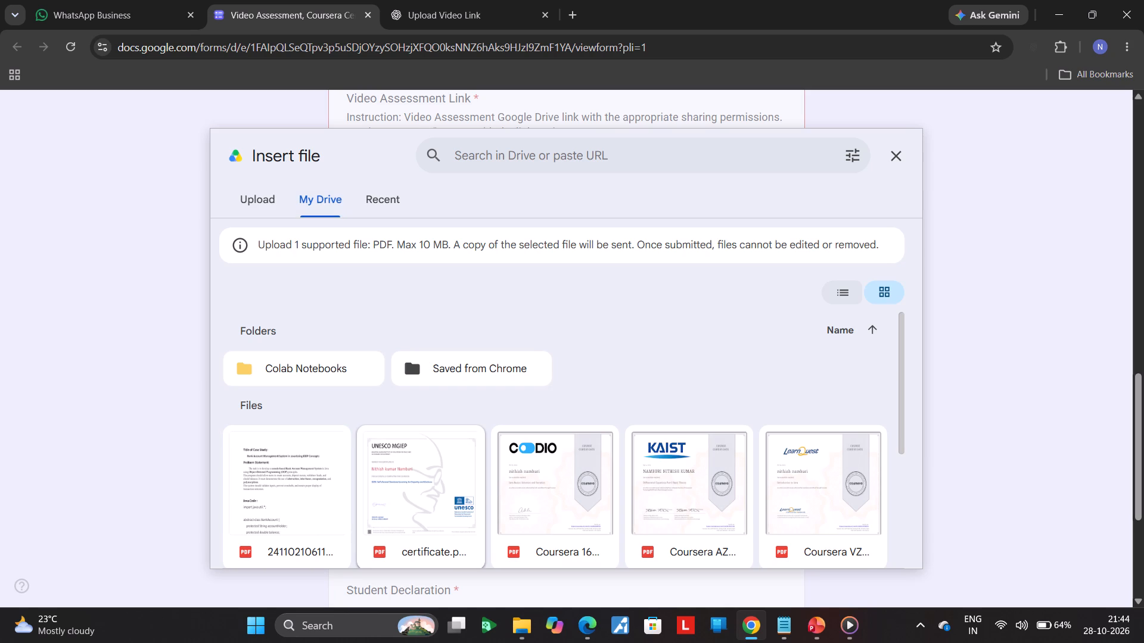
pyautogui.scroll(-2, 398, 481)
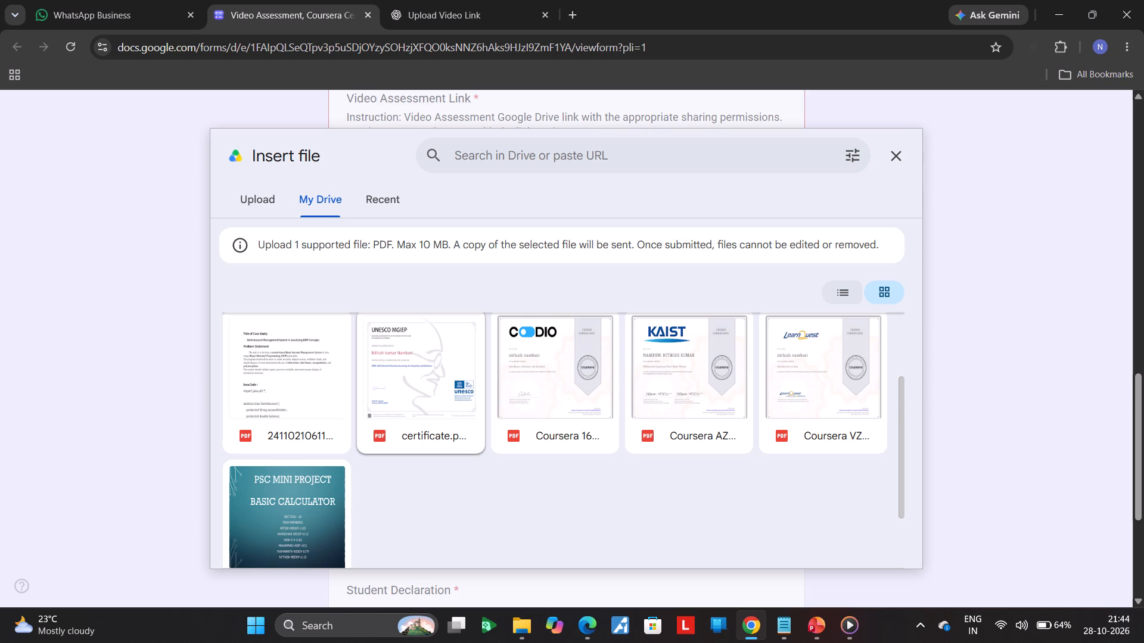
pyautogui.scroll(-3, 357, 401)
pyautogui.scroll(5, 357, 401)
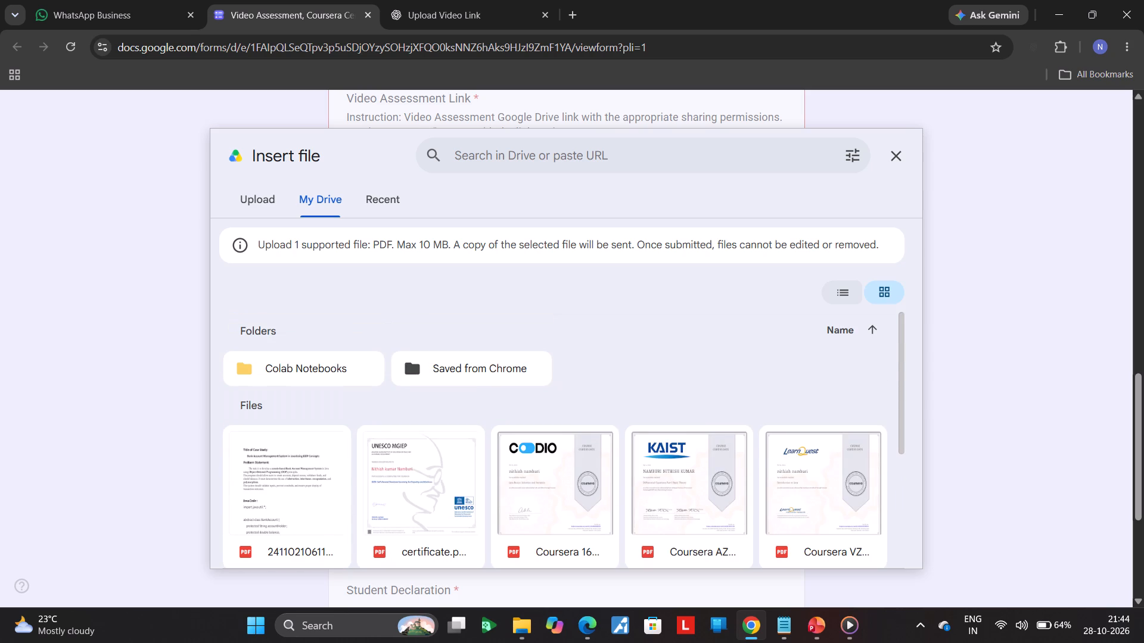
pyautogui.click(467, 370)
pyautogui.click(377, 210)
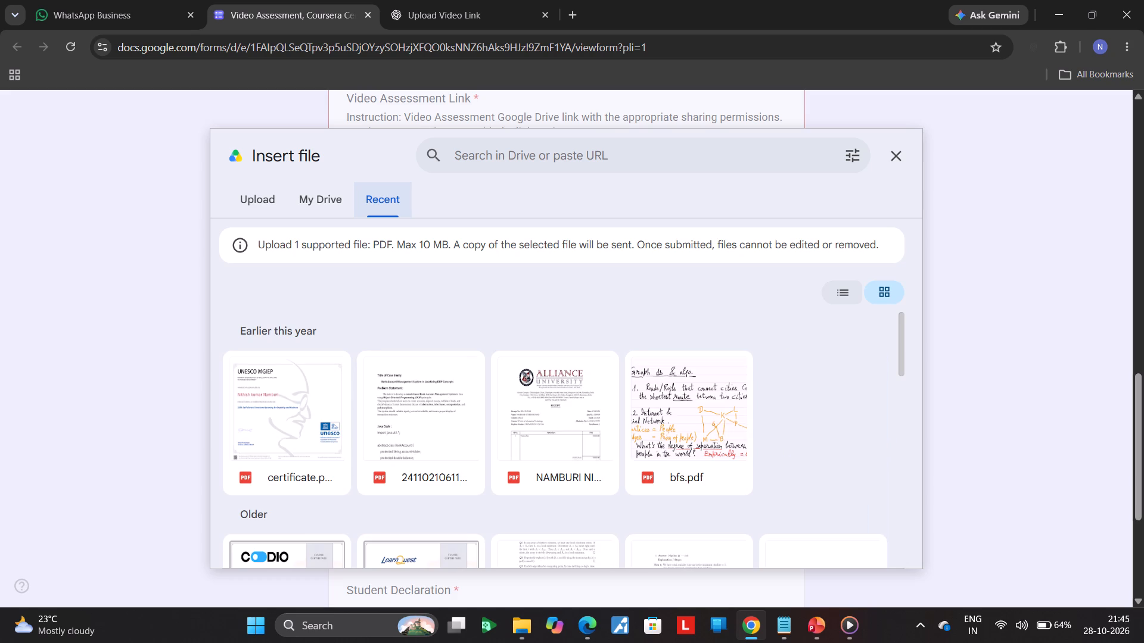
pyautogui.scroll(-3, 496, 434)
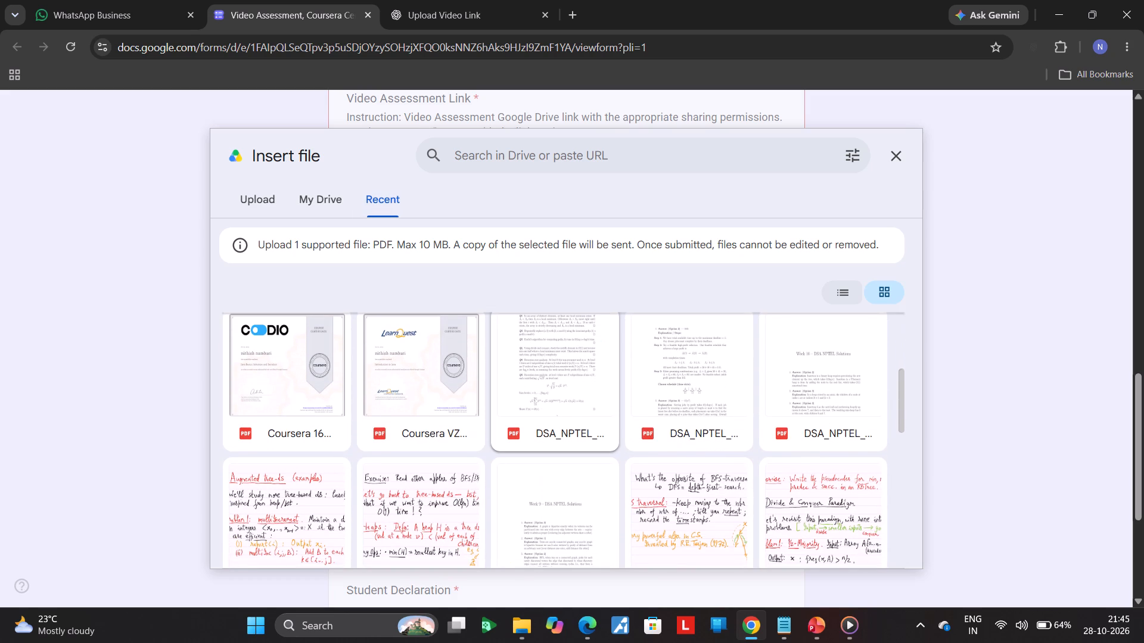
pyautogui.click(424, 360)
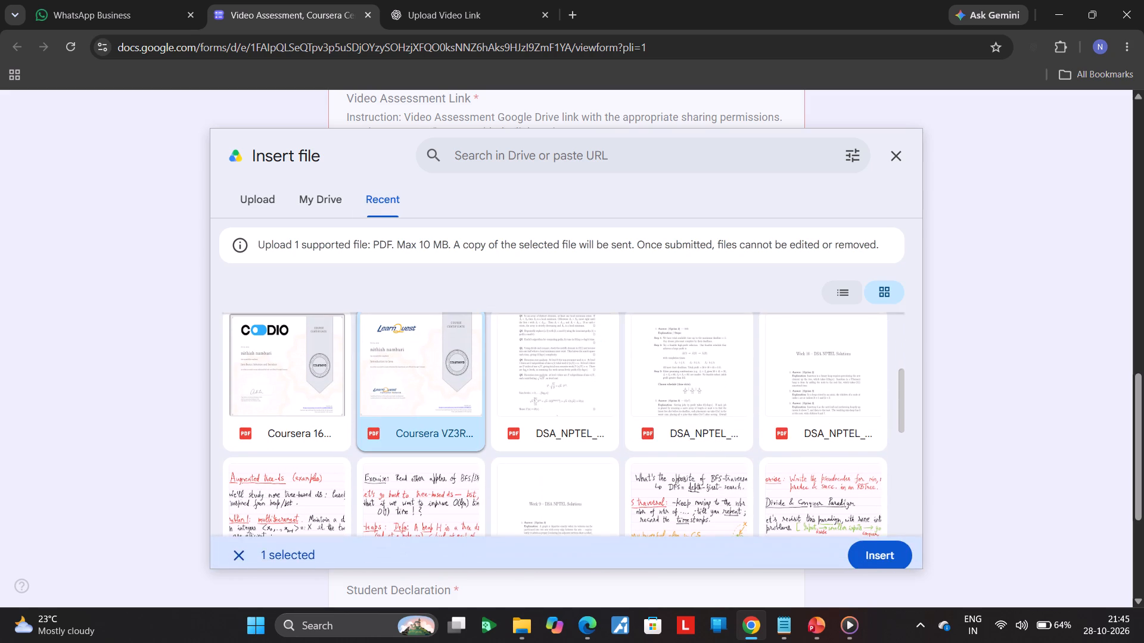
pyautogui.click(240, 556)
pyautogui.scroll(-4, 349, 534)
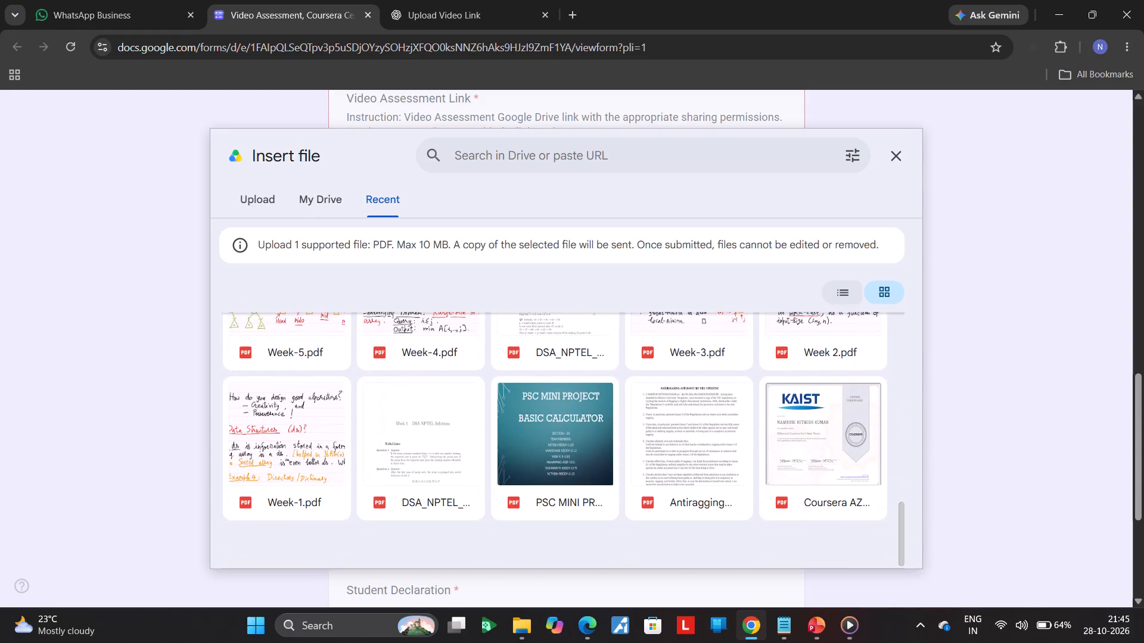
pyautogui.scroll(-1, 349, 534)
pyautogui.scroll(2, 368, 448)
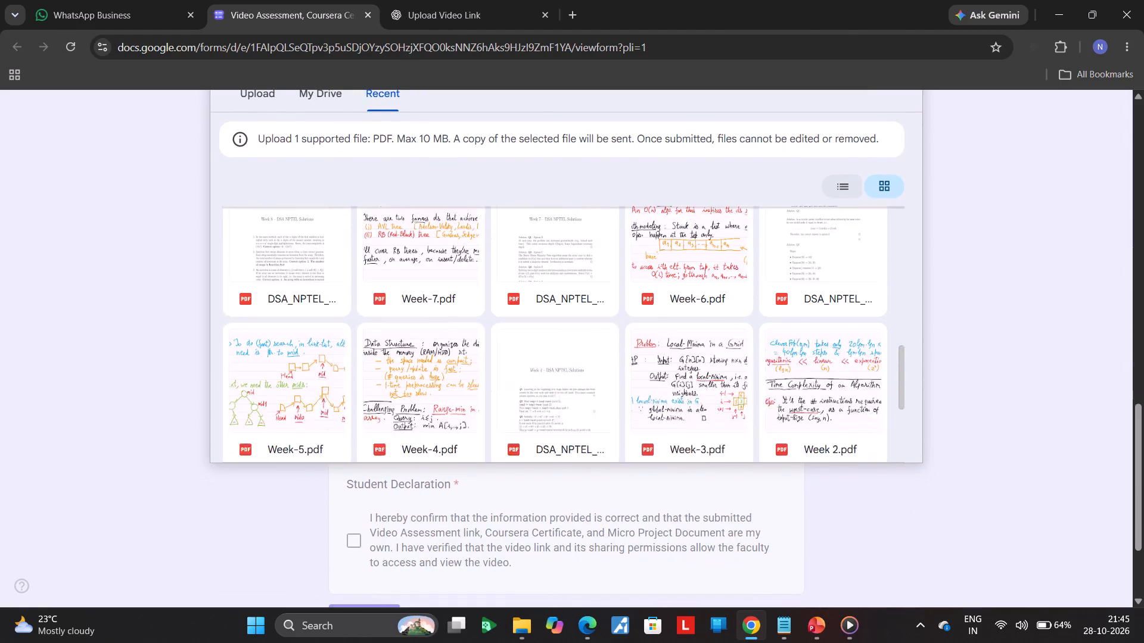
pyautogui.scroll(8, 368, 448)
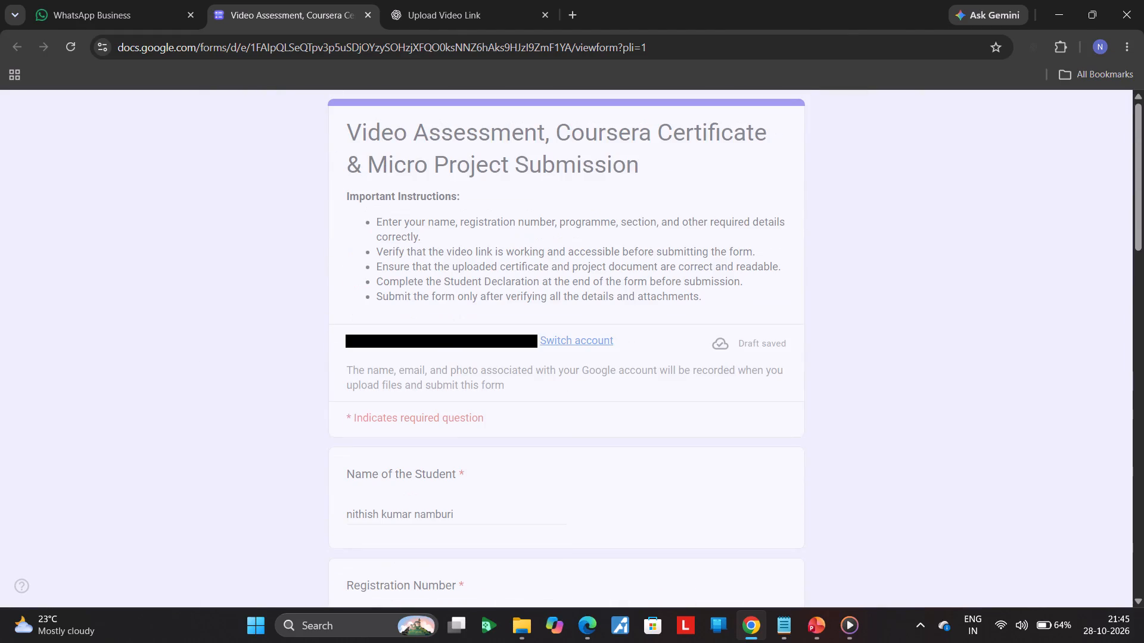
pyautogui.scroll(-3, 420, 338)
pyautogui.scroll(-3, 347, 316)
pyautogui.scroll(-3, 273, 369)
pyautogui.scroll(-2, 604, 210)
pyautogui.scroll(1, 604, 210)
pyautogui.scroll(-3, 968, 249)
pyautogui.moveTo(1138, 251); pyautogui.dragTo(1143, 500)
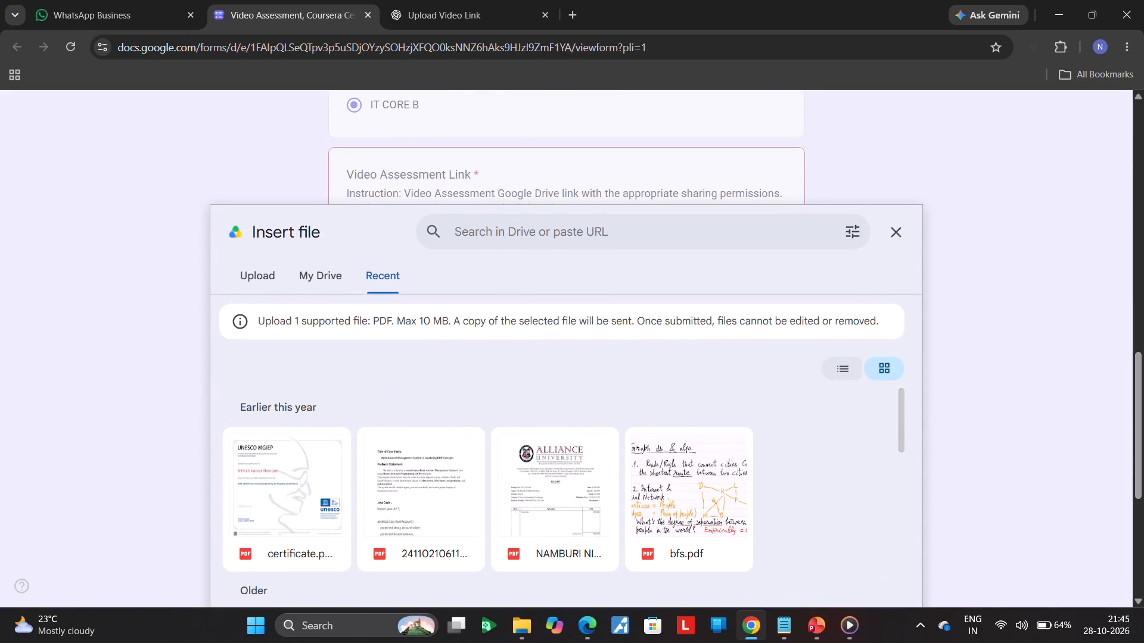
pyautogui.click(896, 226)
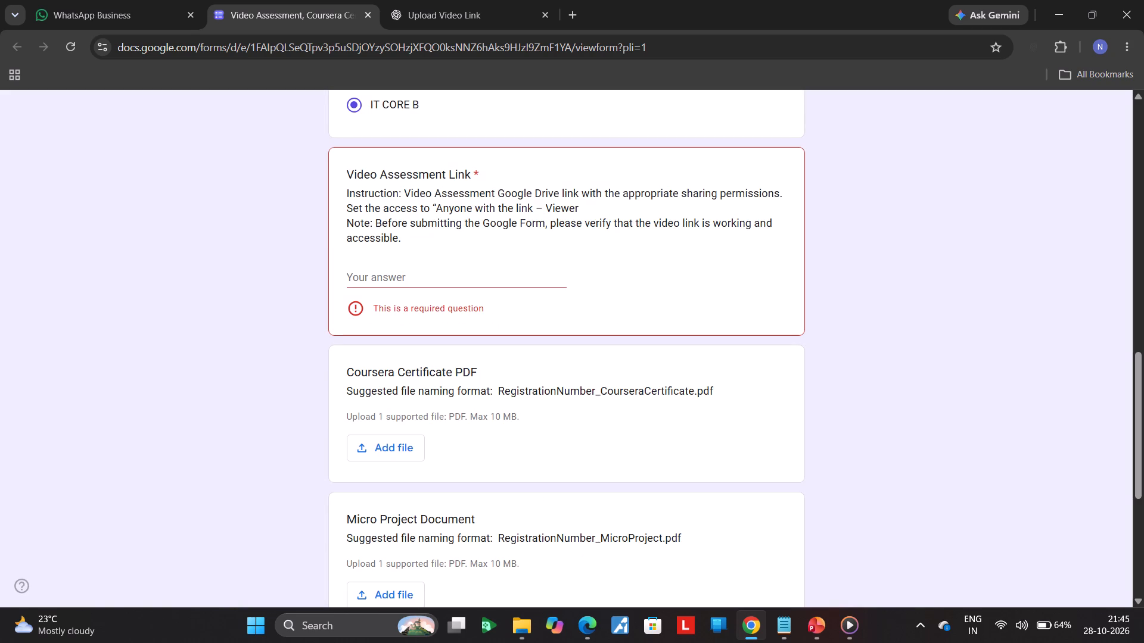
pyautogui.scroll(-3, 581, 351)
pyautogui.click(396, 264)
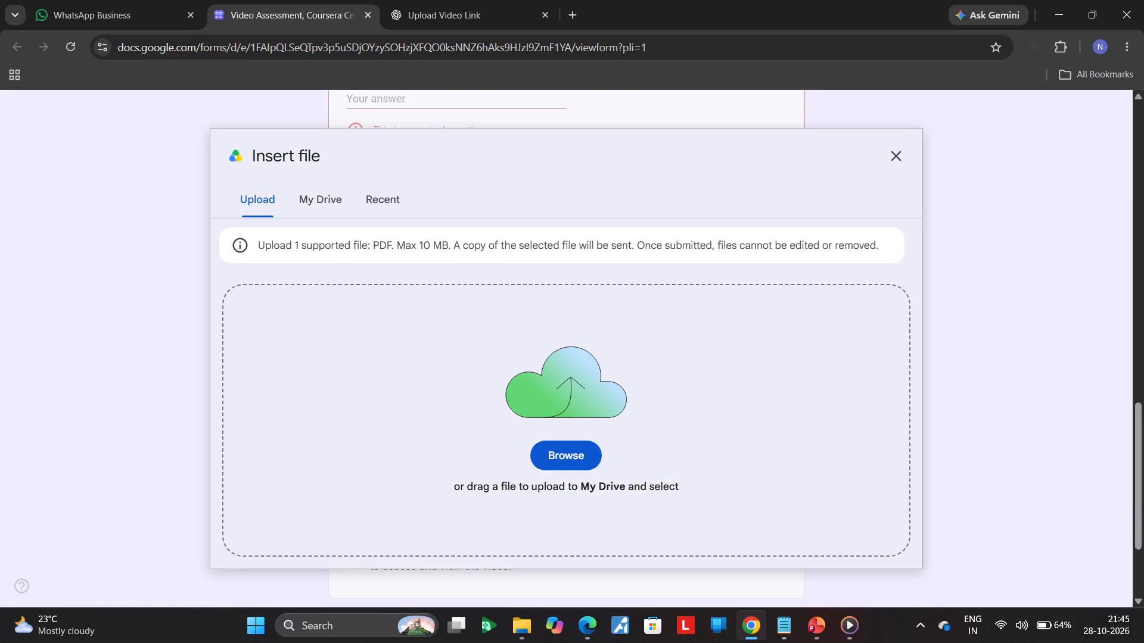
pyautogui.click(562, 463)
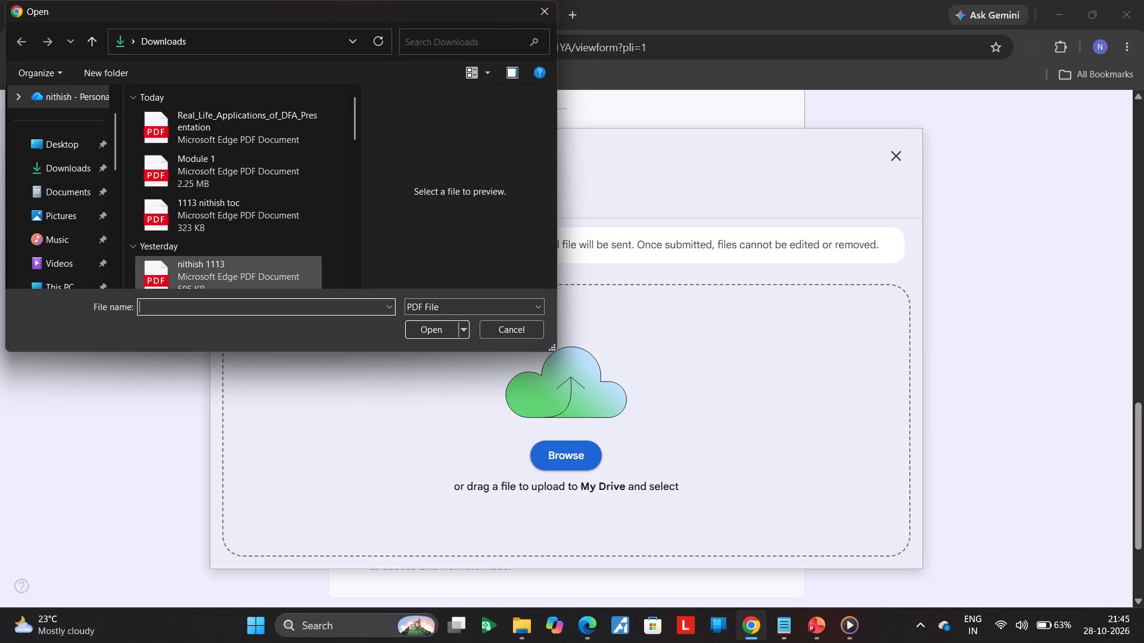
pyautogui.doubleClick(232, 205)
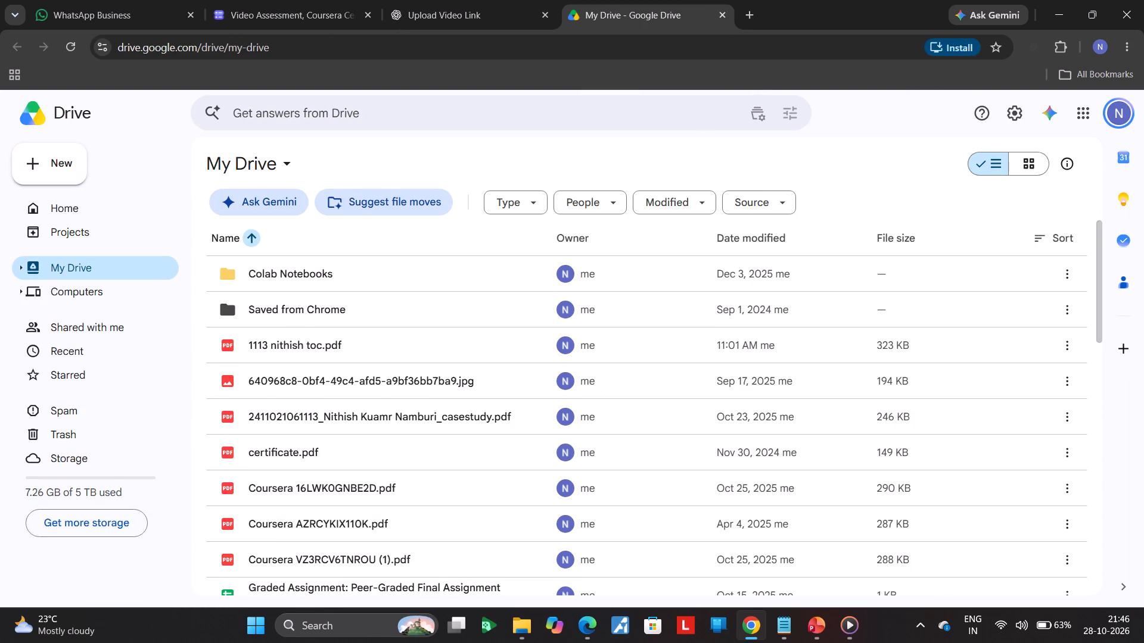
# Upload the video file "1113 vedio assignment" from Downloads to My Drive.
pyautogui.click(54, 179)
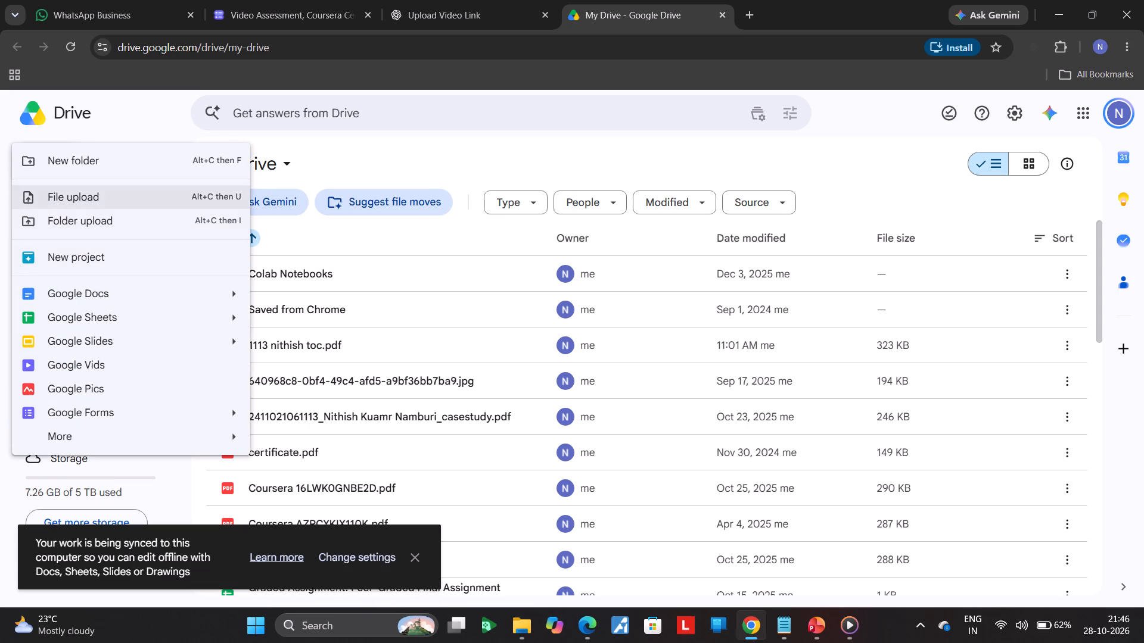
pyautogui.click(93, 197)
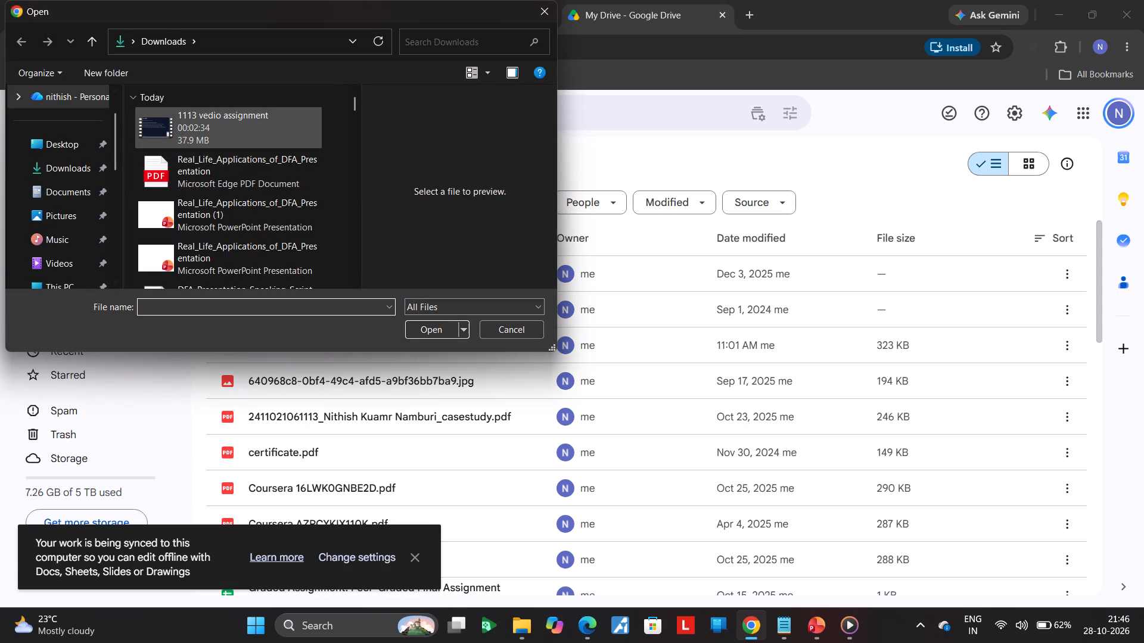
pyautogui.doubleClick(229, 131)
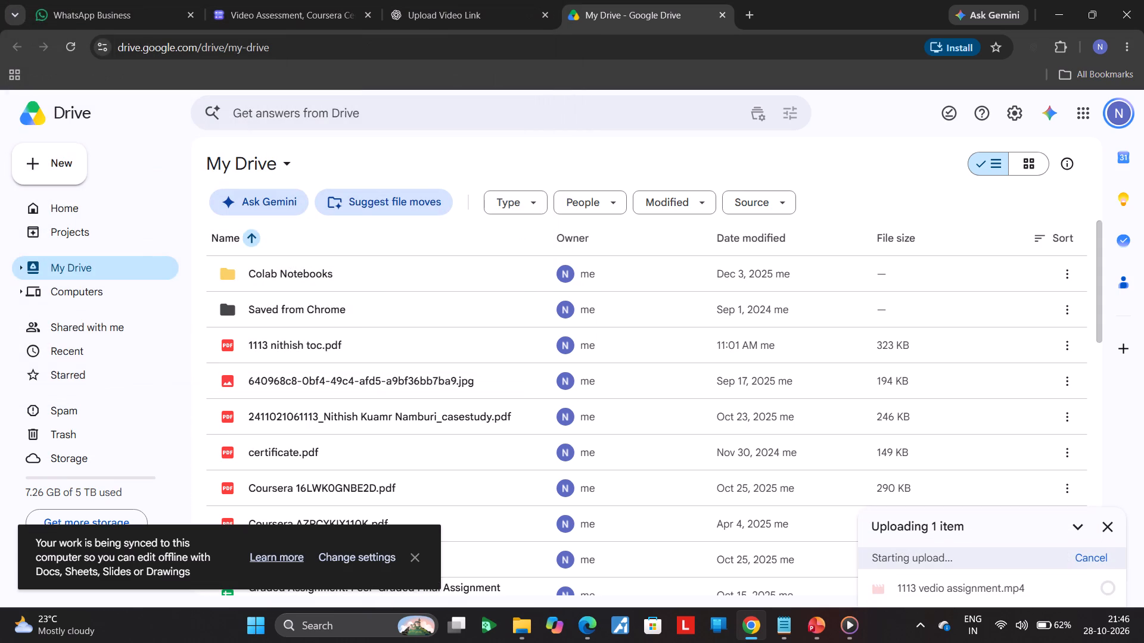
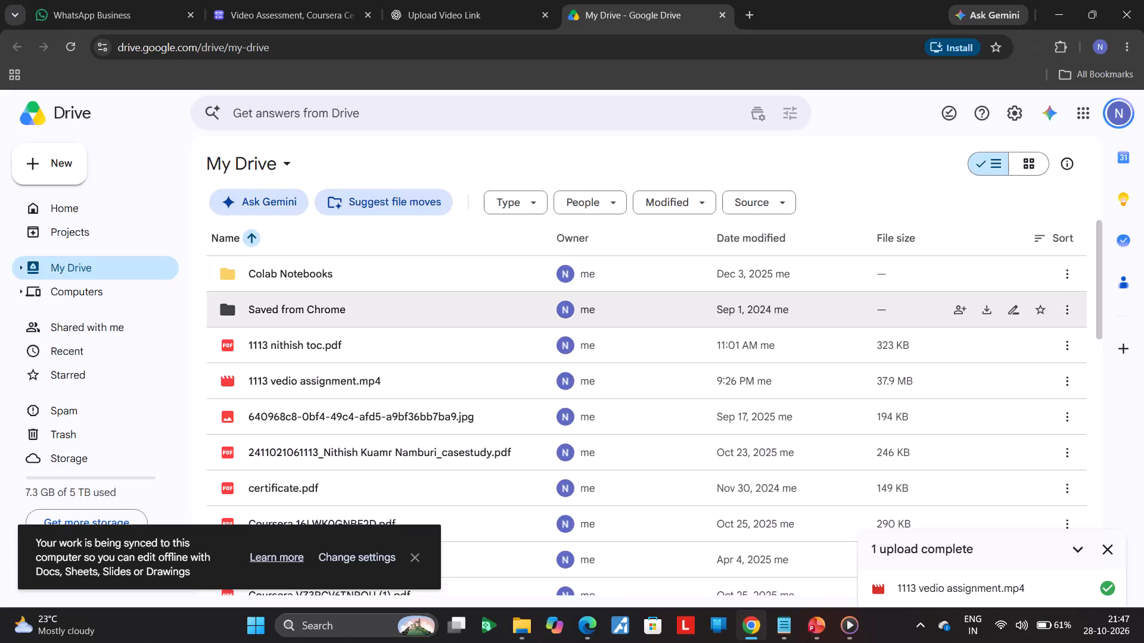
# Make a copy of the video file "1113 vedio assignment.mp4" in My Drive.
pyautogui.scroll(3, 324, 361)
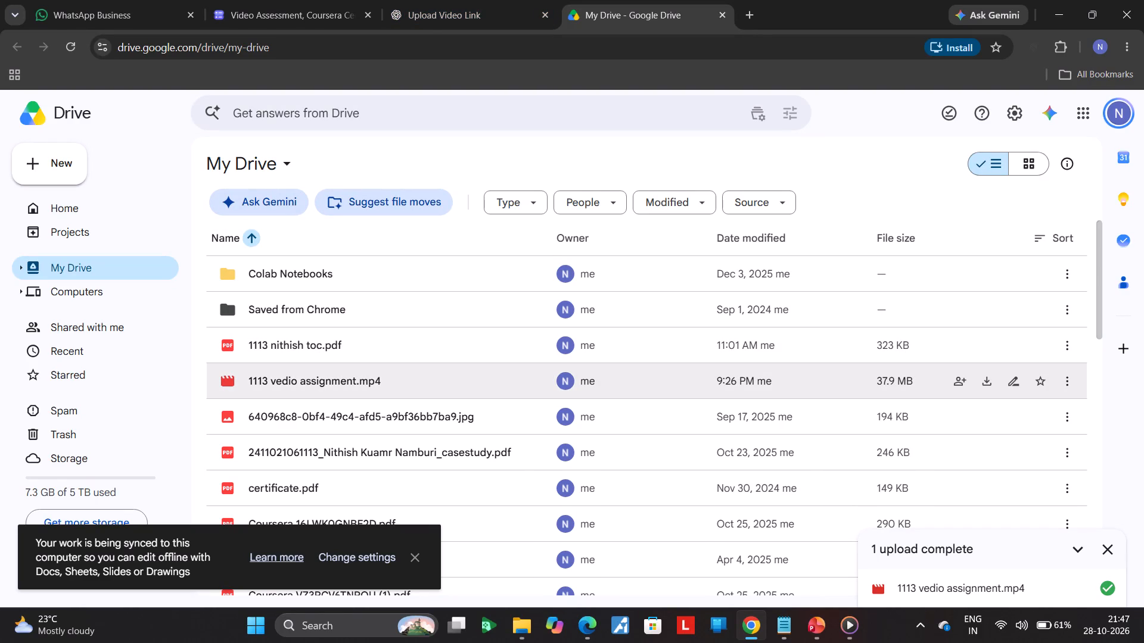
pyautogui.click(1068, 384)
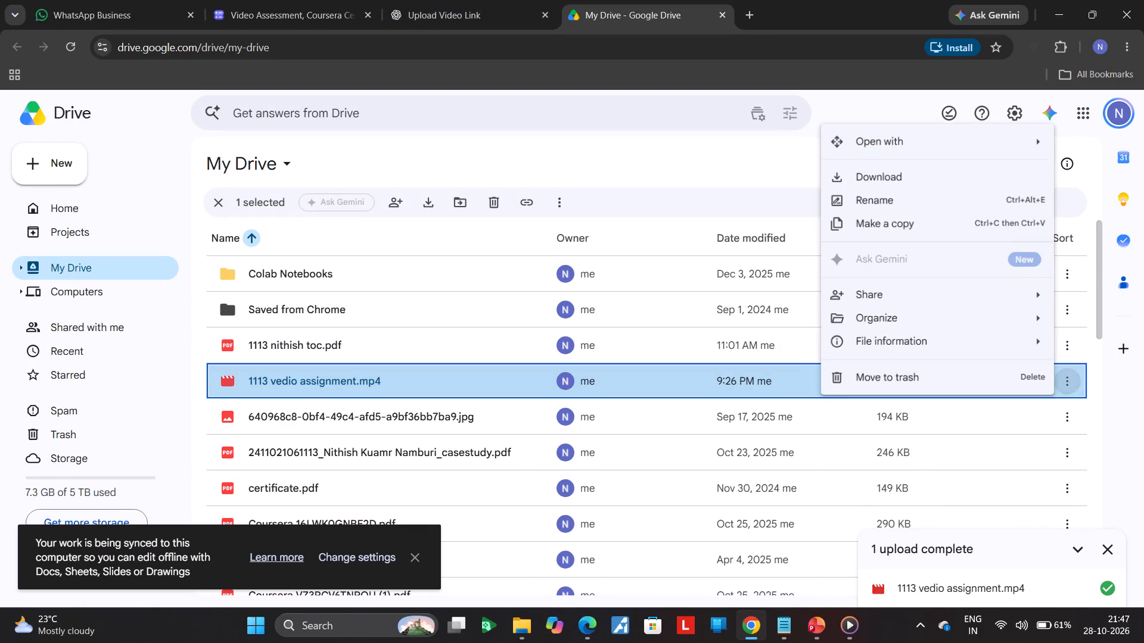
pyautogui.click(900, 228)
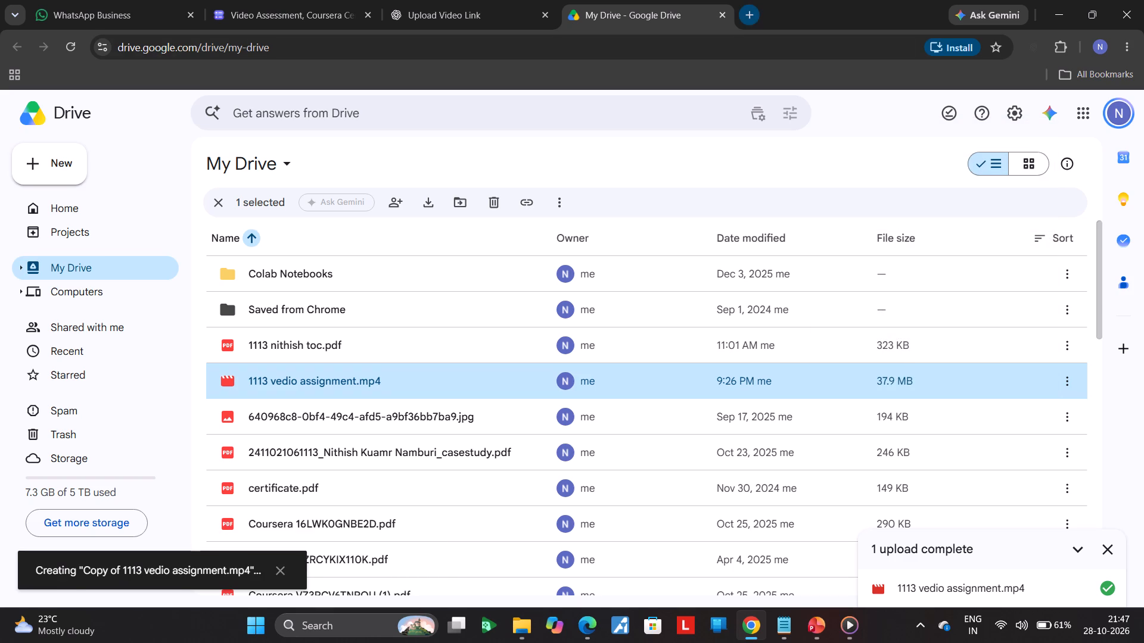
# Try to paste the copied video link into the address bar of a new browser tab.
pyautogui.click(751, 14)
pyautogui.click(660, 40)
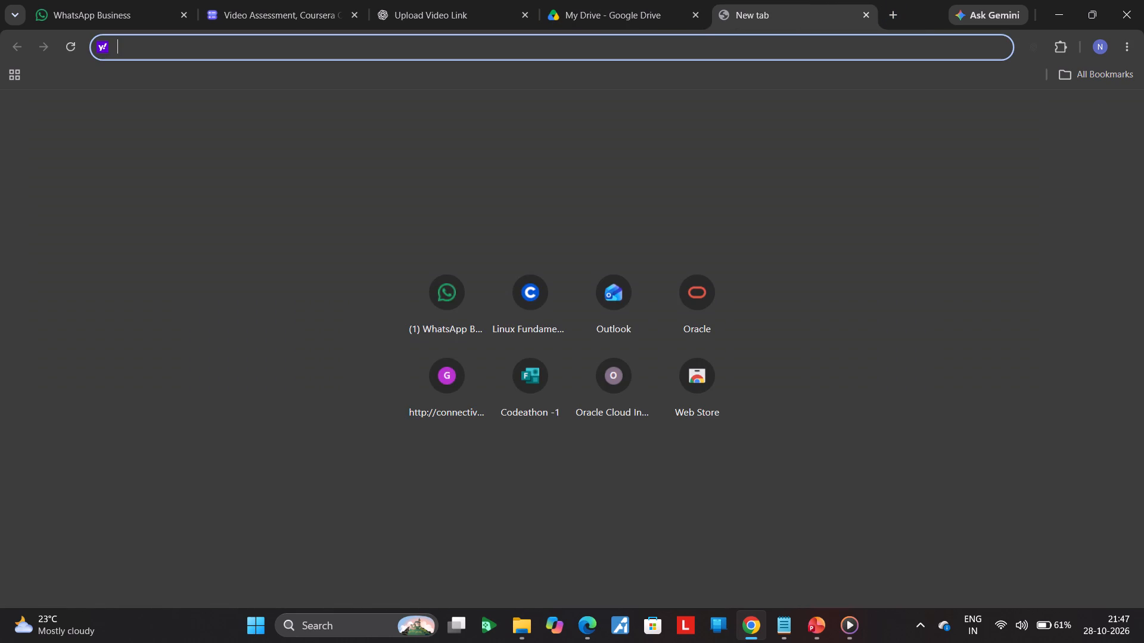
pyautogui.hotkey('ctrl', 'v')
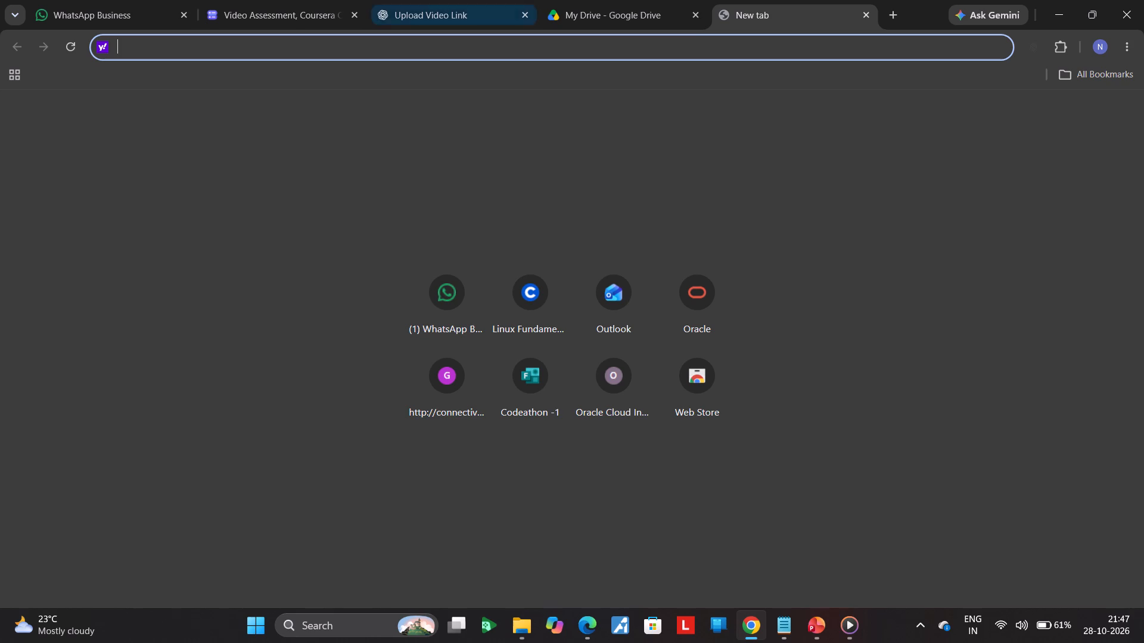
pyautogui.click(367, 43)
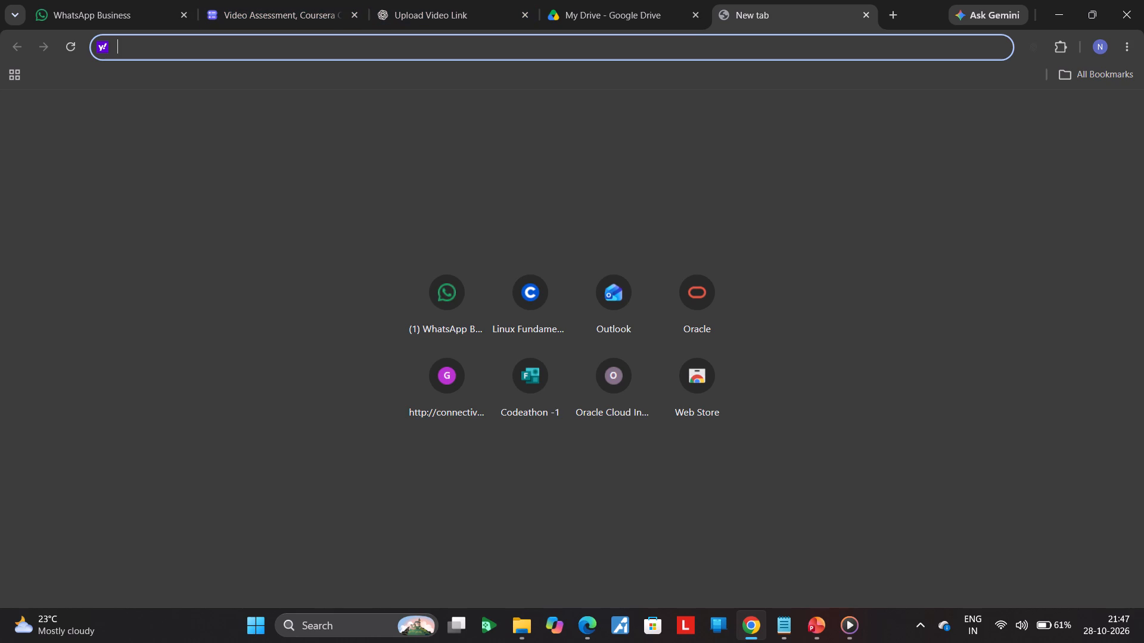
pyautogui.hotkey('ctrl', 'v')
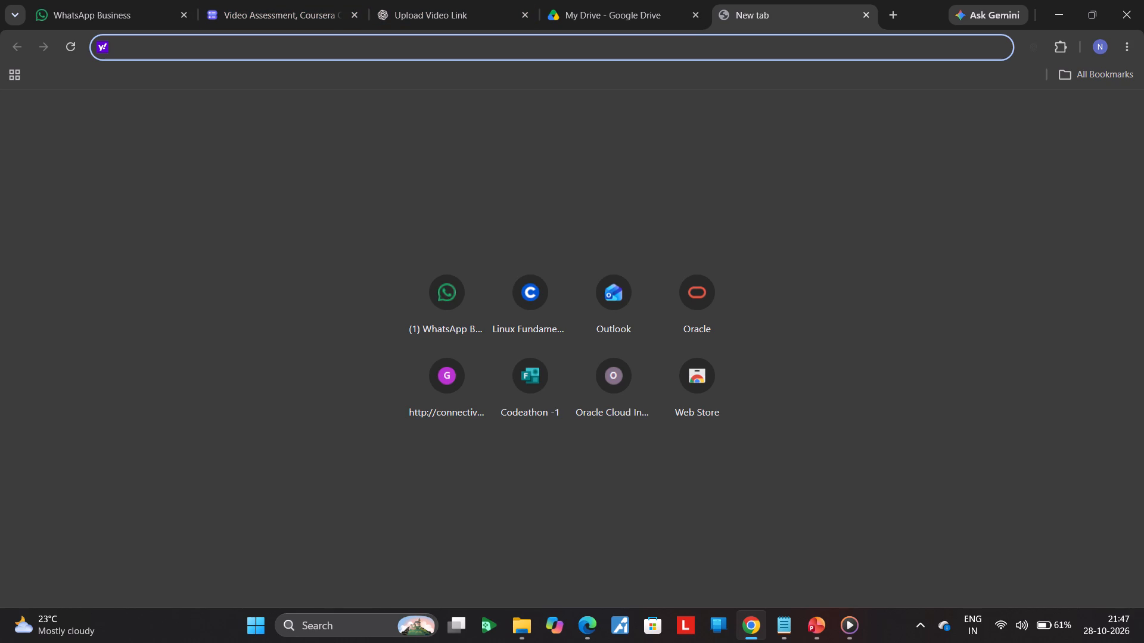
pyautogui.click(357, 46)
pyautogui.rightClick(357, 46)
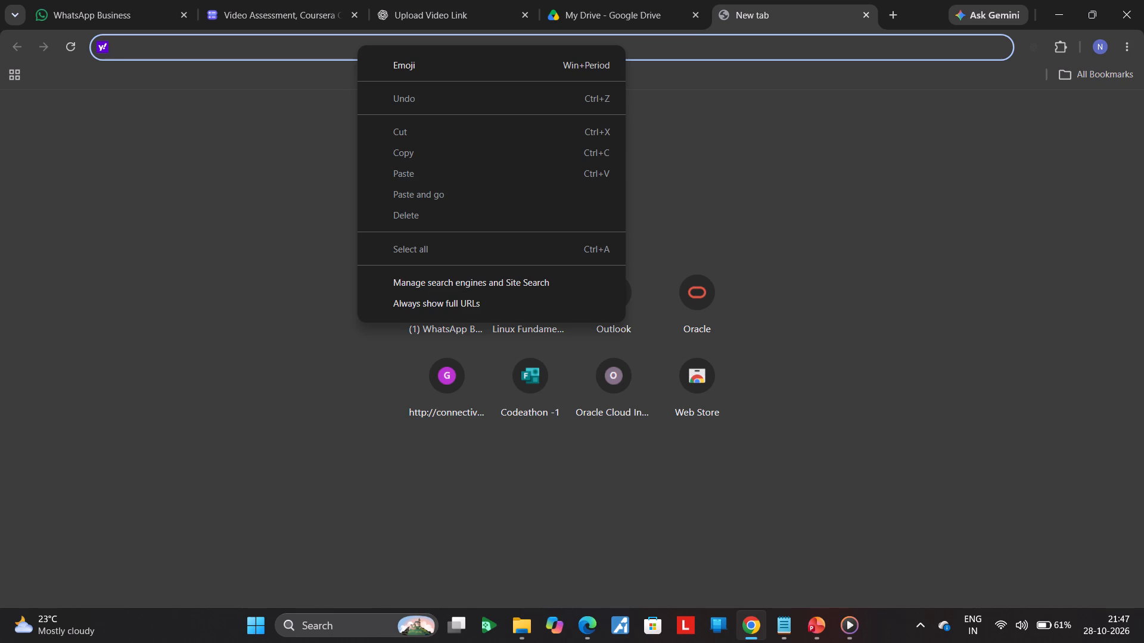
# Return to My Drive and copy the share link of "Copy of 1113 vedio assignment.mp4".
pyautogui.click(578, 0)
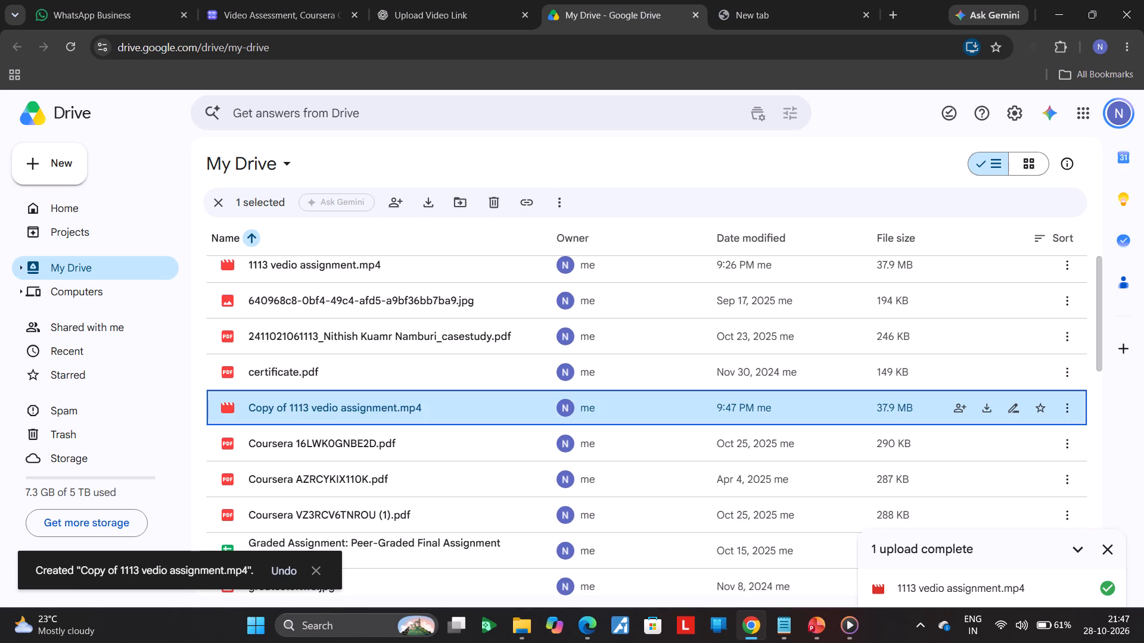
pyautogui.click(1068, 406)
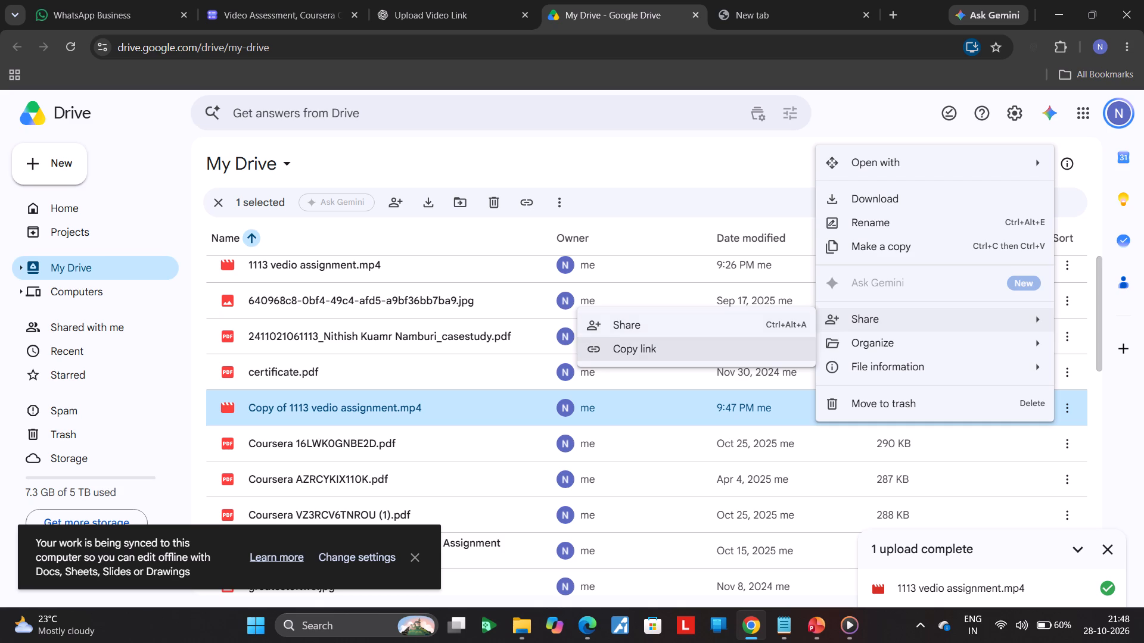